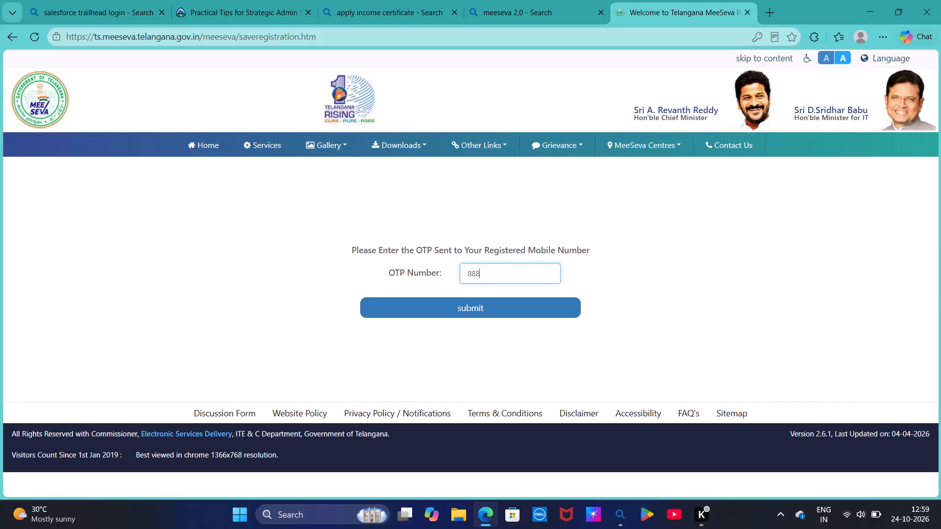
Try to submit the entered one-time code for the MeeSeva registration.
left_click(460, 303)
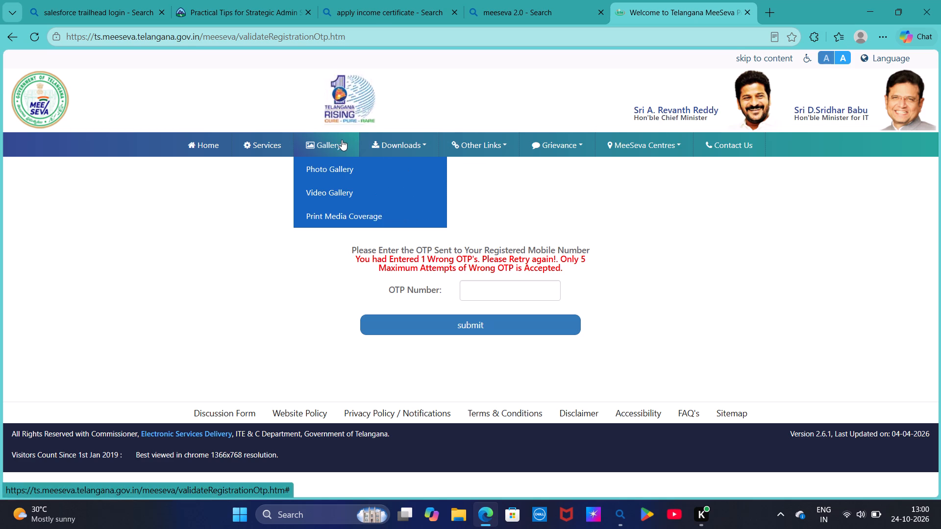
Search the MeeSeva services for income and open the Income Certificate service details.
left_click(273, 138)
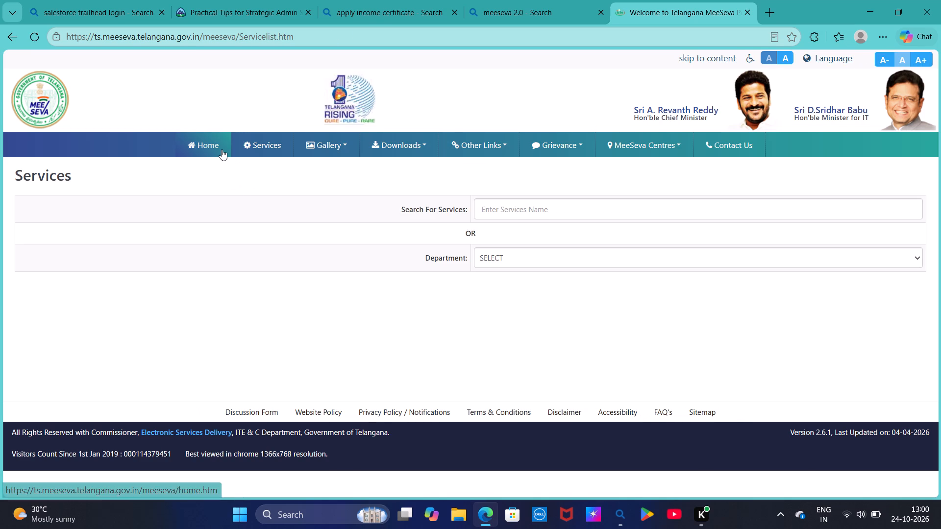
left_click(578, 214)
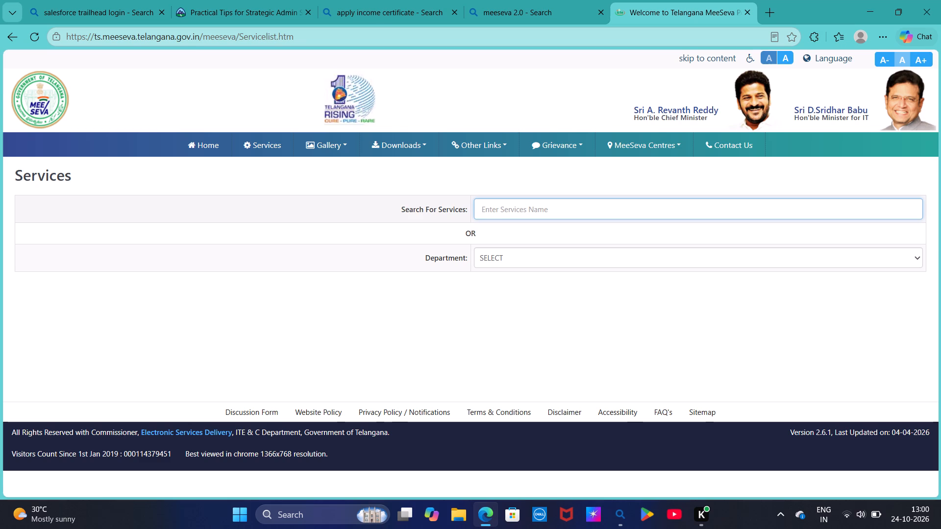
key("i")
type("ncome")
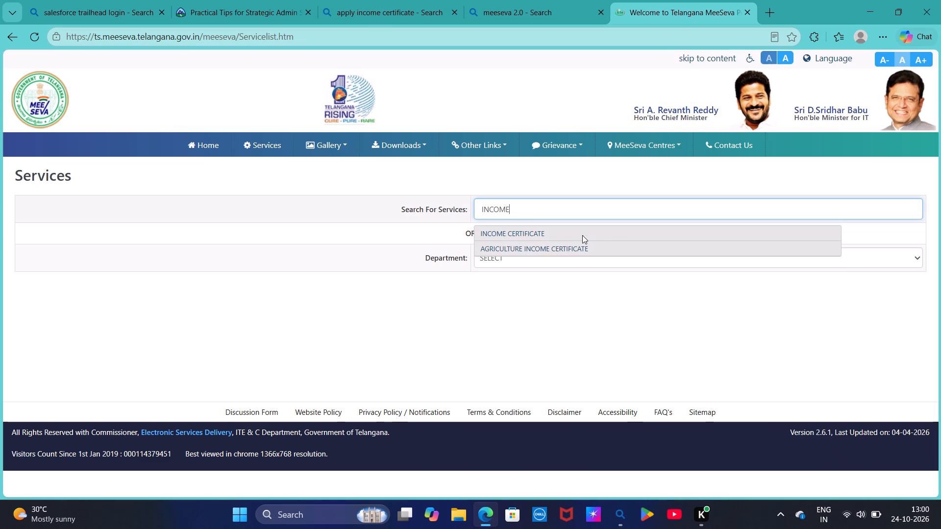
left_click(558, 233)
left_click(558, 233)
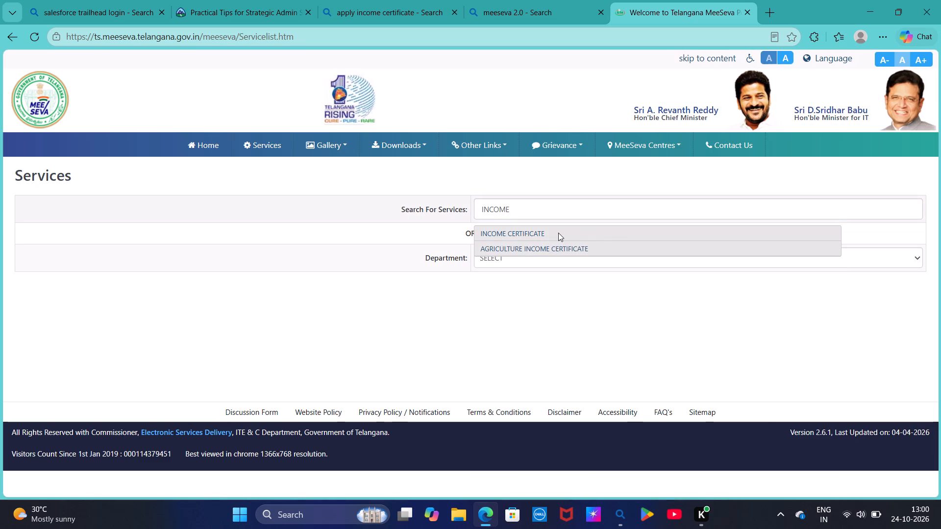
left_click(558, 233)
left_click(523, 234)
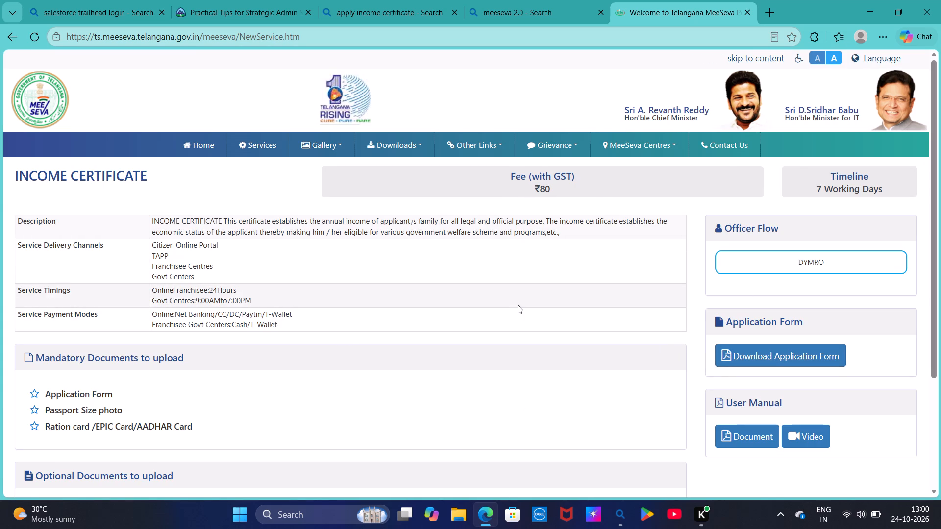
Check the mandatory and optional documents for the Income Certificate and download its application form.
scroll(518, 305, "down", 4)
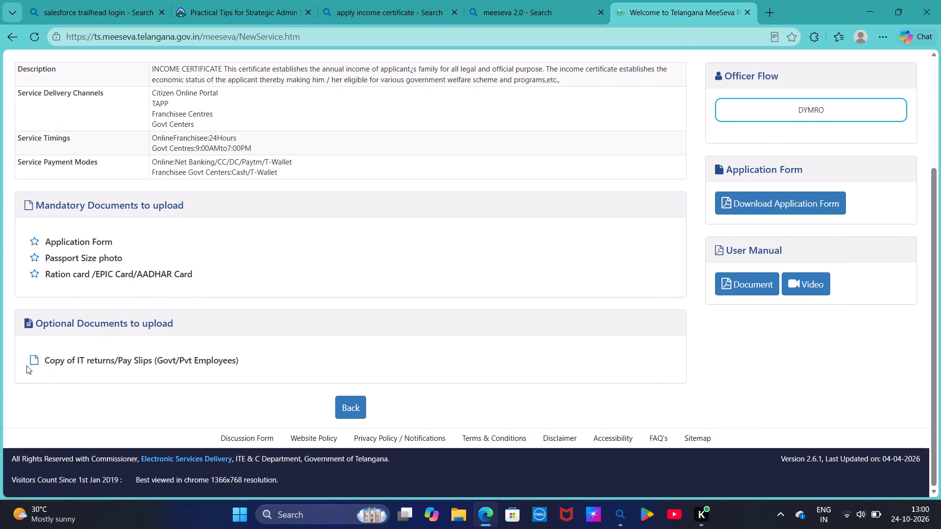
scroll(171, 370, "up", 3)
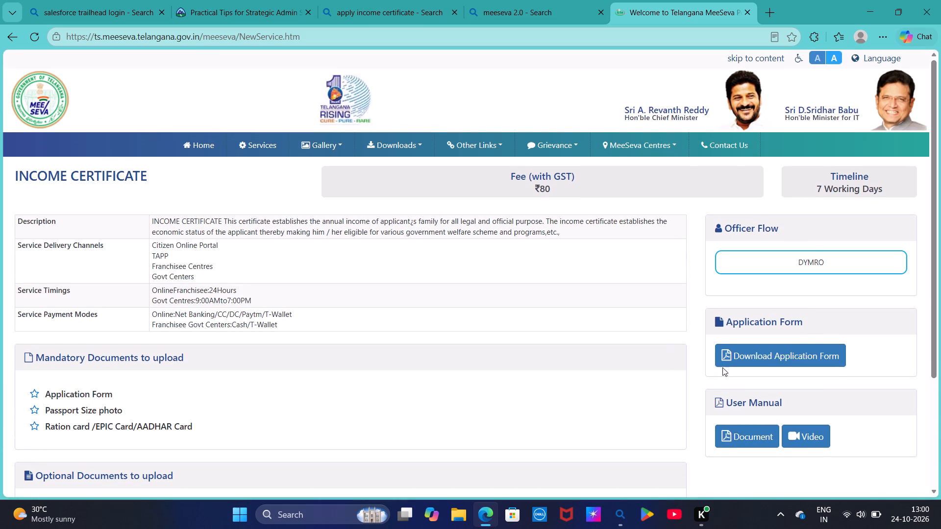
left_click(740, 365)
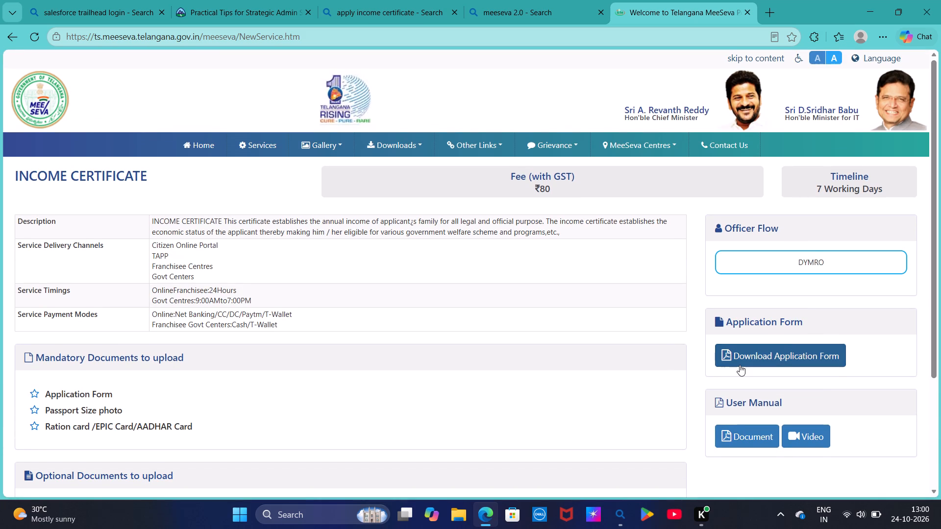
left_click(741, 360)
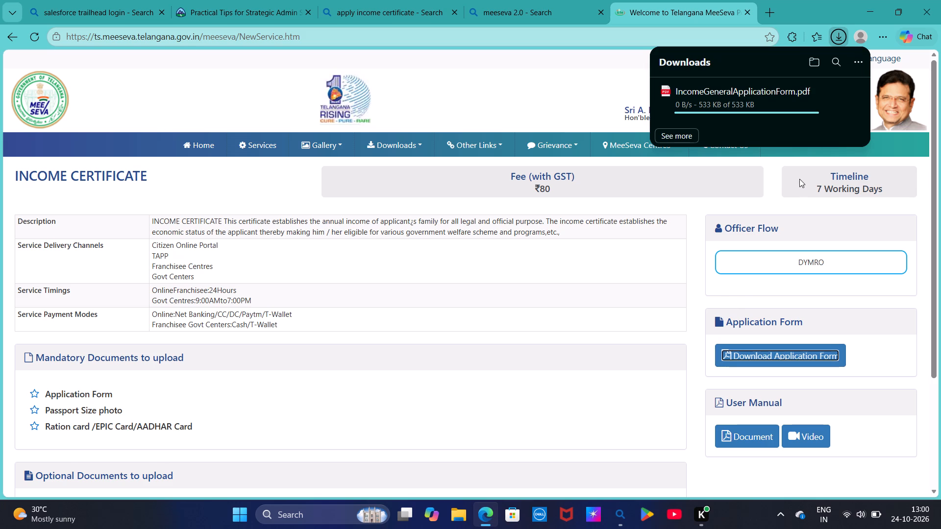
Open the downloaded IncomeGeneralApplicationForm.pdf and review its applicant fields, income section and document requirements.
left_click(693, 99)
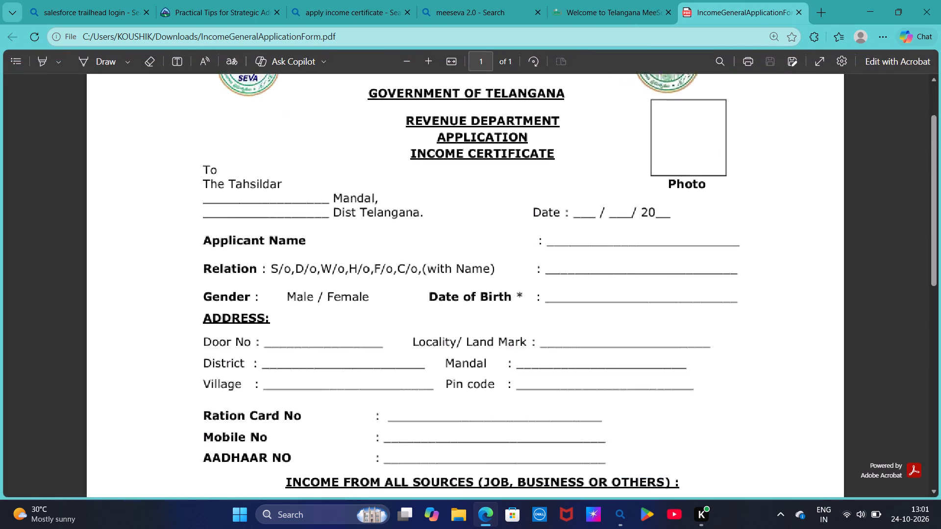
scroll(406, 220, "down", 2)
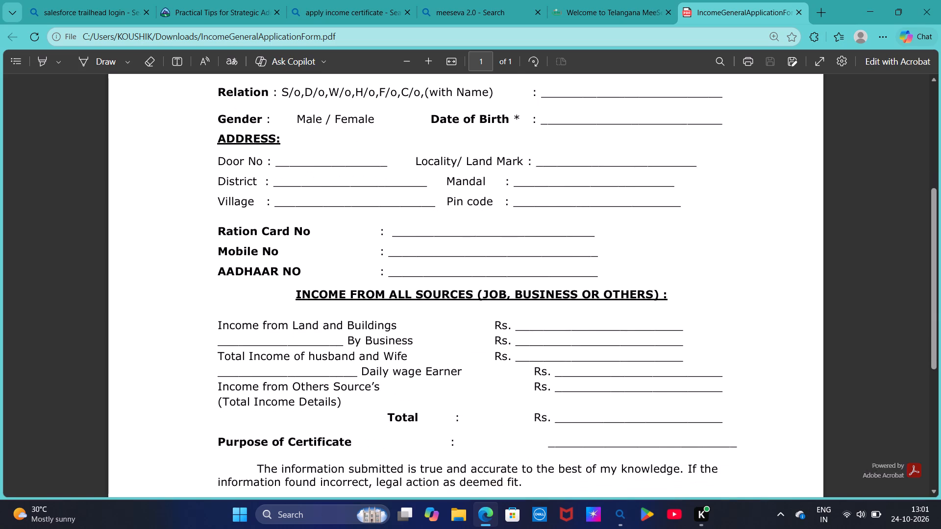
scroll(406, 220, "down", 3)
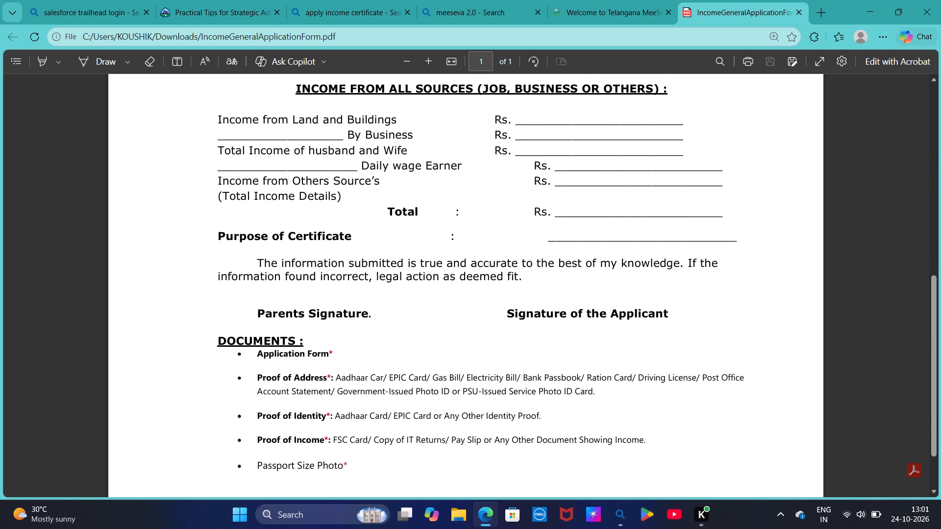
scroll(406, 220, "down", 1)
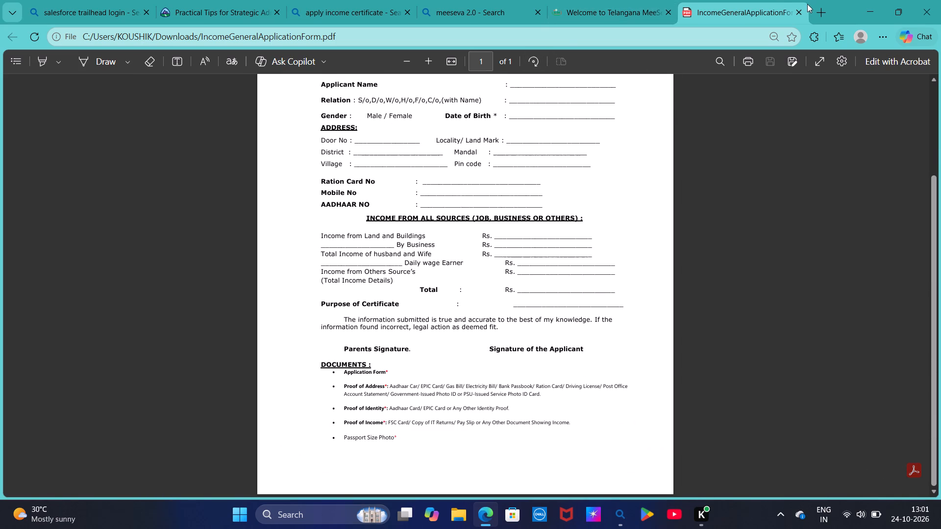
Close the application form, the MeeSeva portal, and the meeseva 2.0 and apply income certificate search pages.
left_click(799, 9)
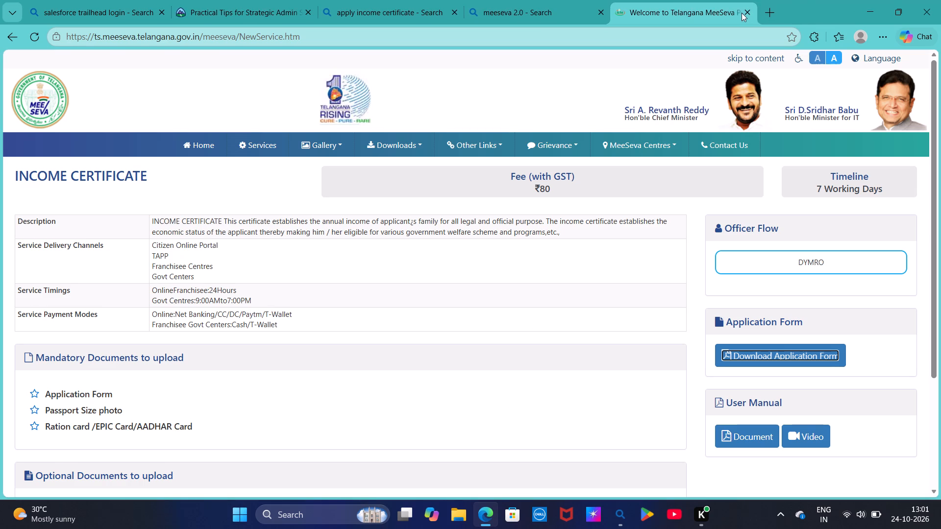
left_click_drag(754, 13, 747, 12)
left_click(747, 12)
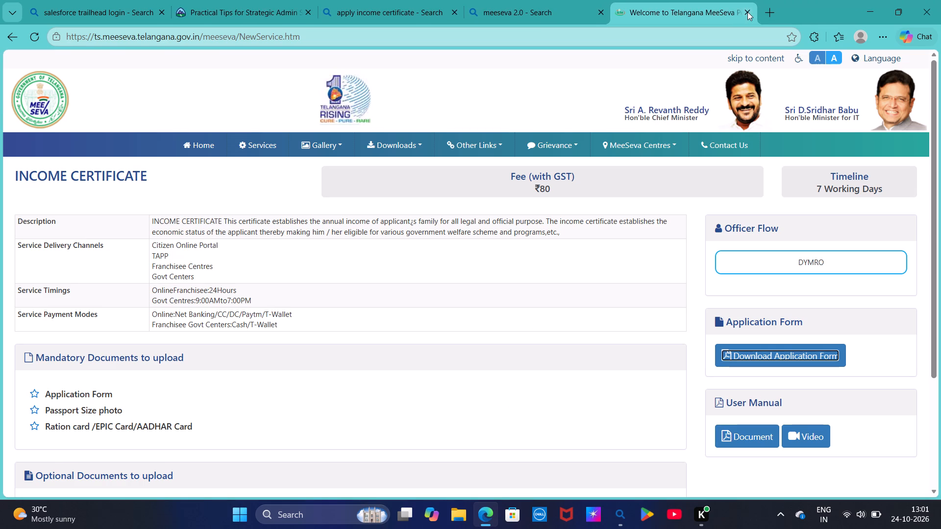
left_click(747, 12)
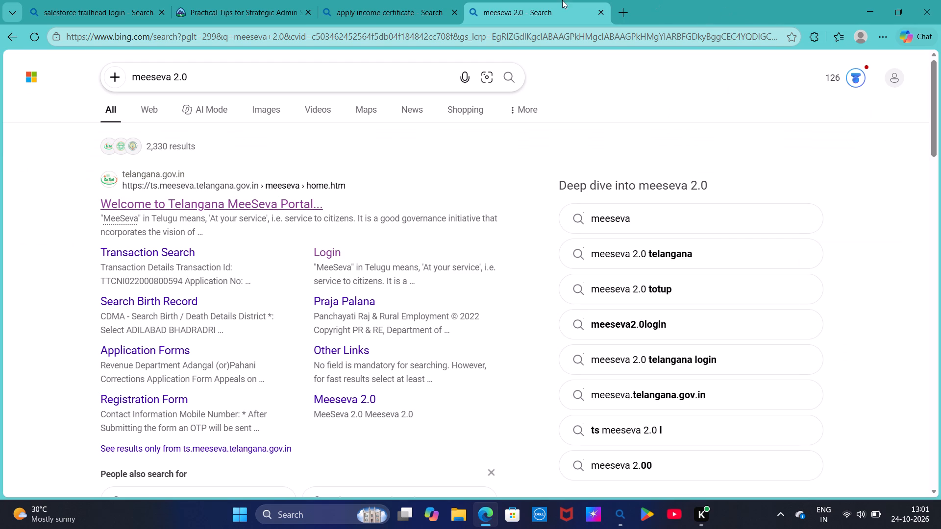
left_click(606, 13)
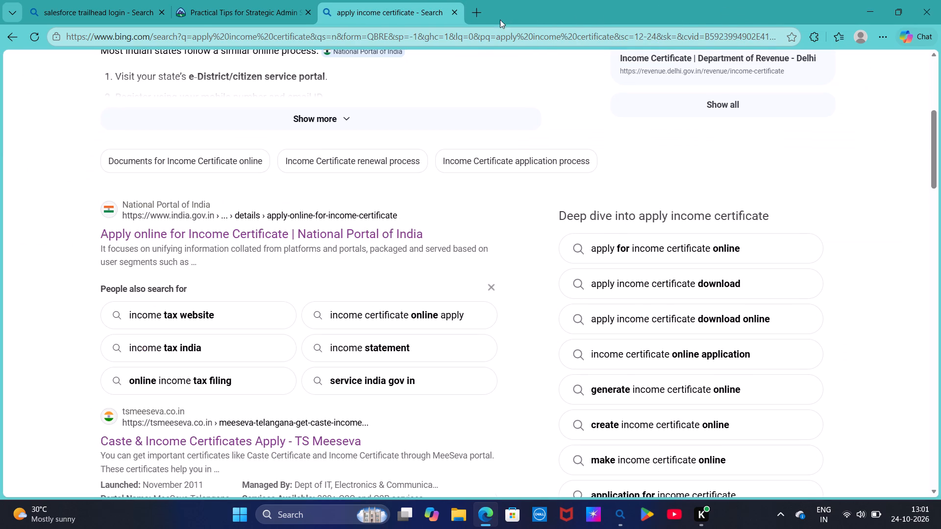
left_click(454, 12)
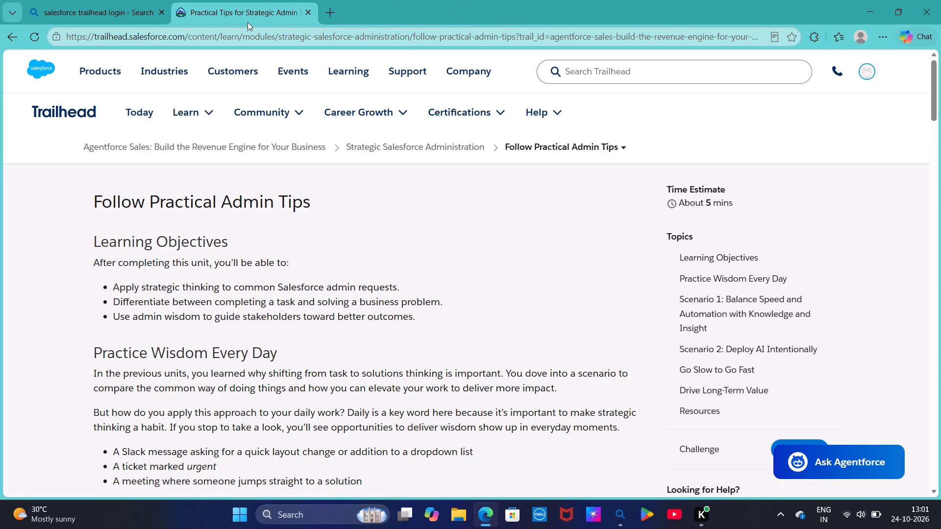
Answer question 1 of the Follow Practical Admin Tips quiz with C, "Ask what business problem the process is intended to solve.".
scroll(464, 425, "down", 14)
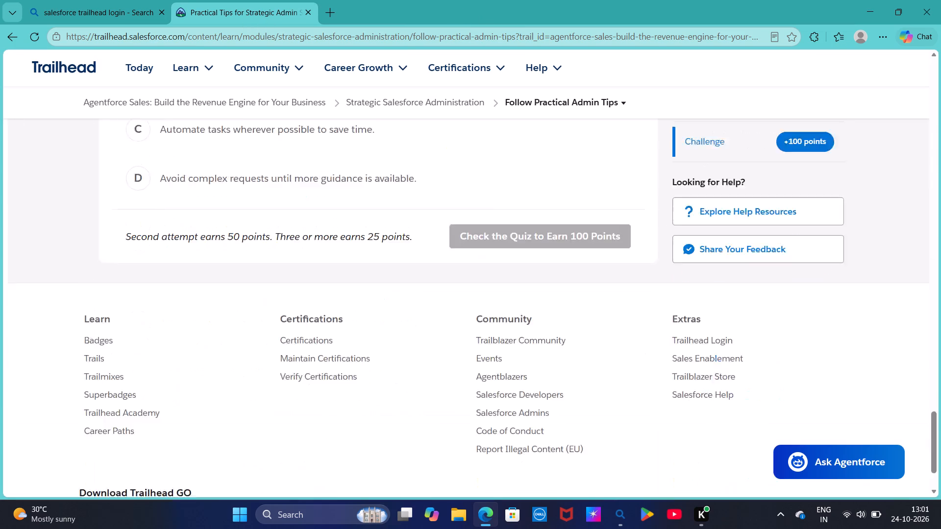
scroll(464, 425, "down", 3)
scroll(286, 256, "up", 1)
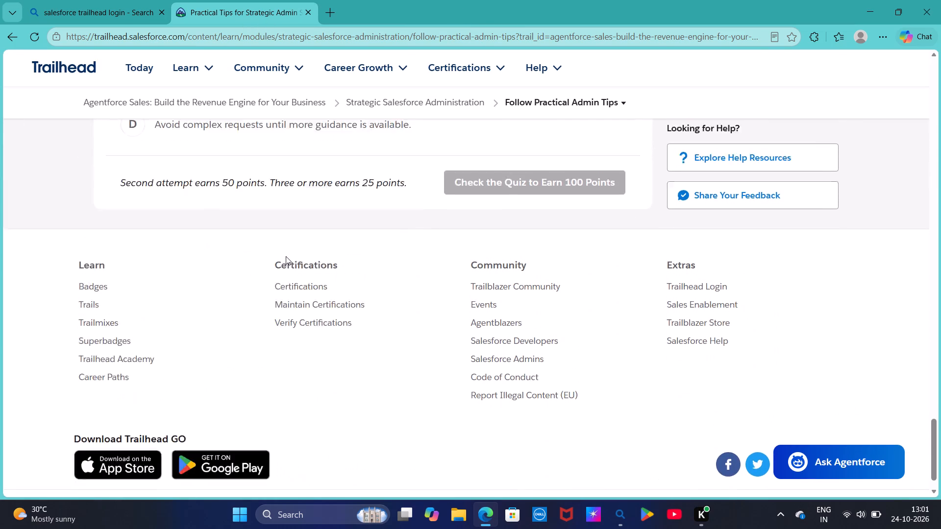
scroll(286, 256, "up", 3)
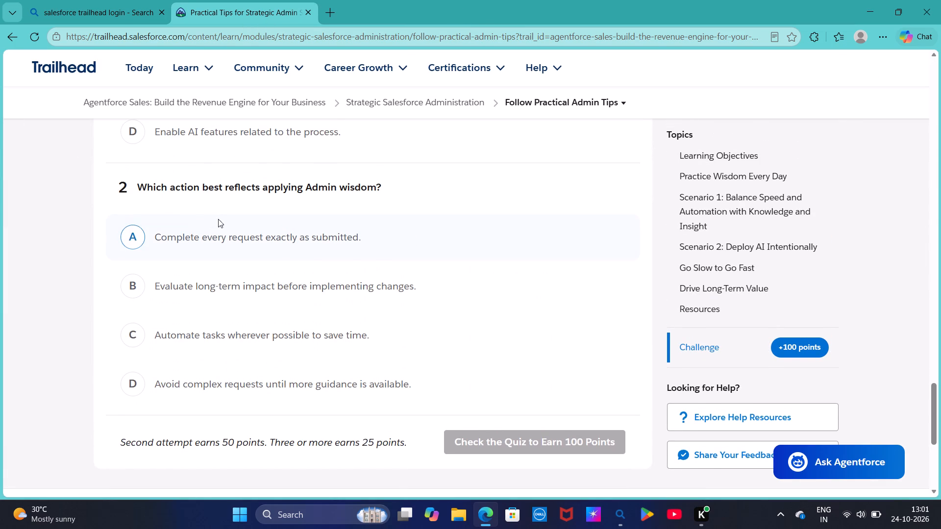
scroll(271, 221, "up", 3)
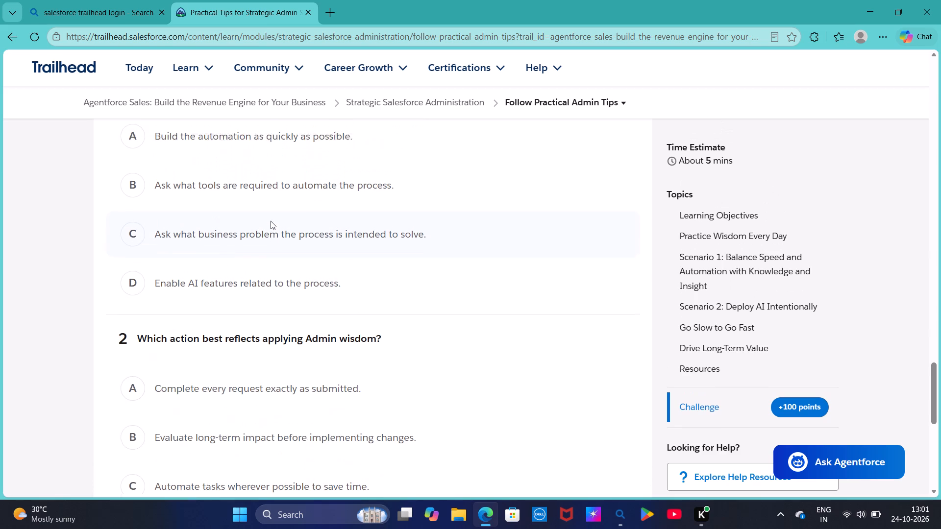
scroll(271, 221, "up", 2)
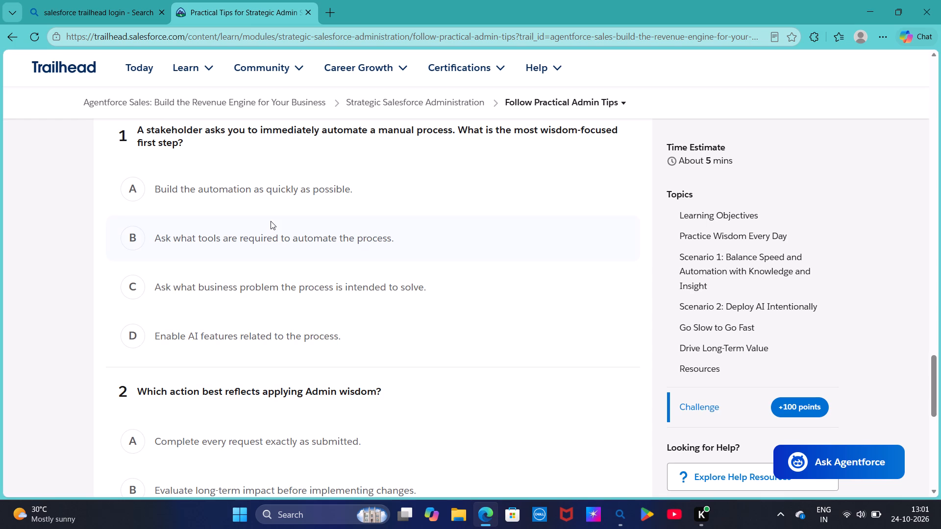
left_click(271, 221)
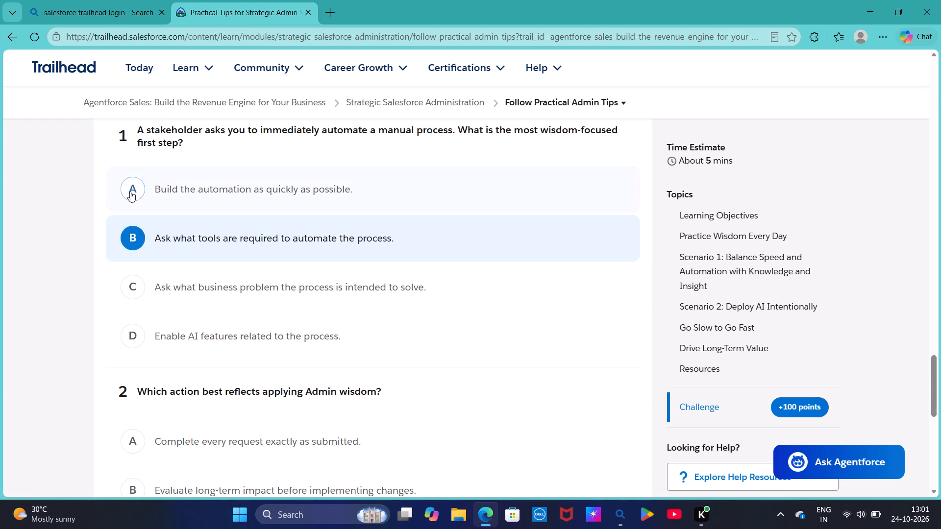
left_click(136, 289)
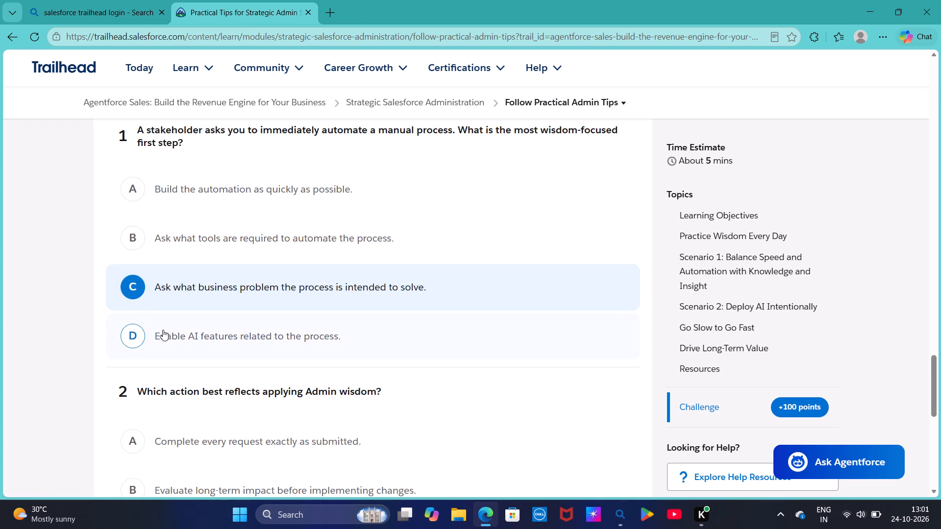
Answer quiz question 2 with B, "Evaluate long-term impact before implementing changes," and submit the quiz for checking.
scroll(163, 330, "down", 4)
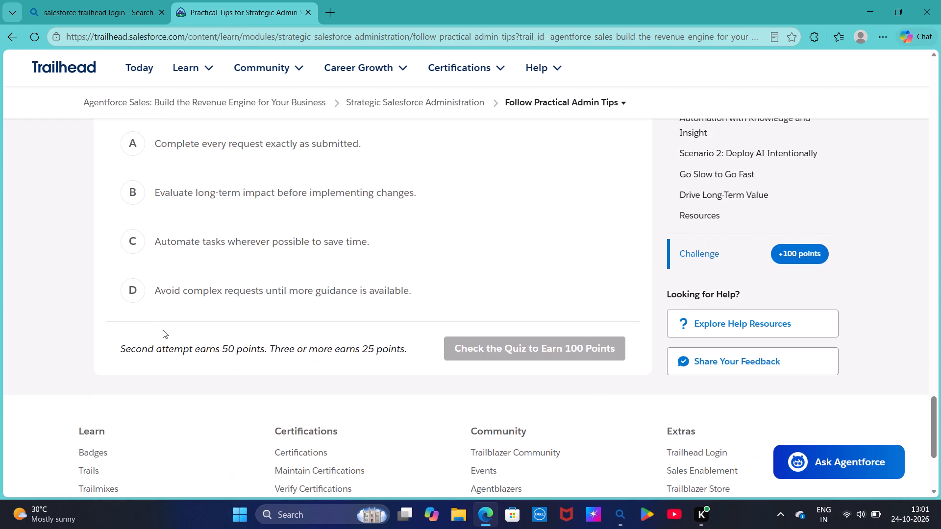
scroll(163, 330, "up", 1)
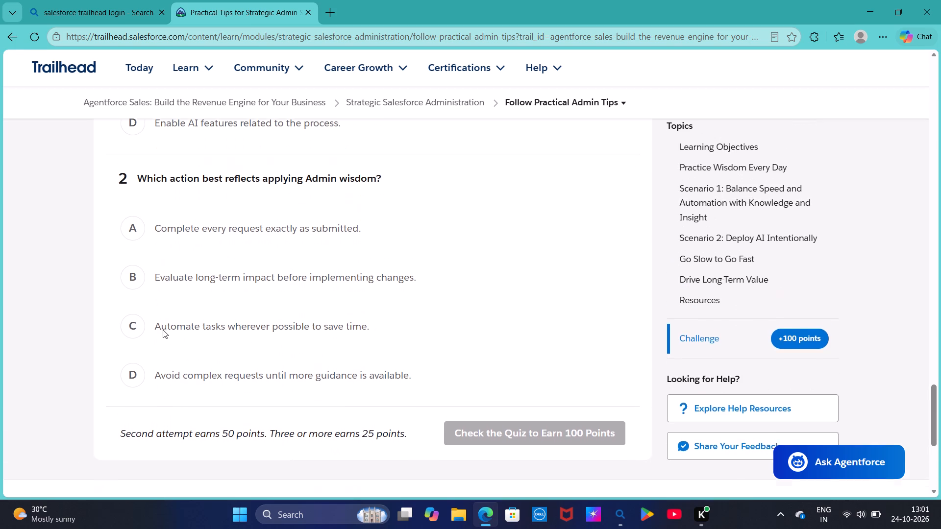
scroll(163, 330, "up", 1)
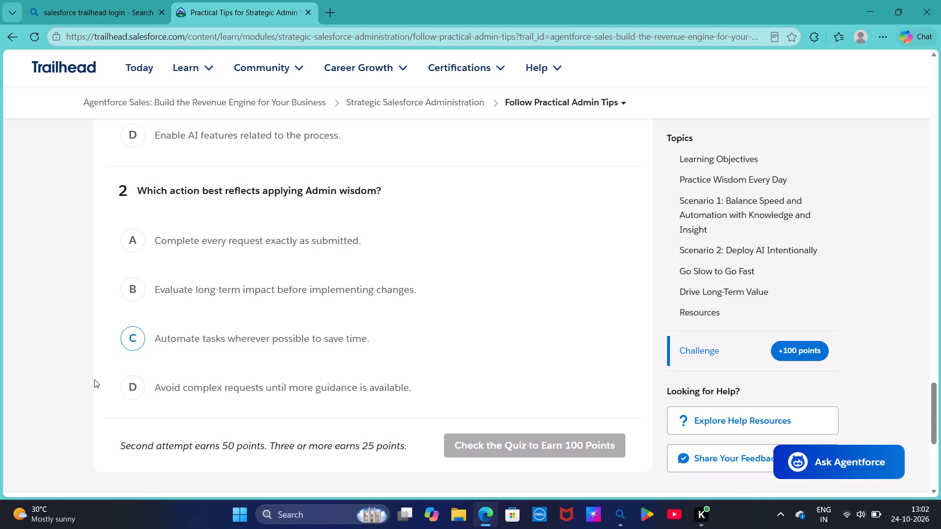
left_click(125, 302)
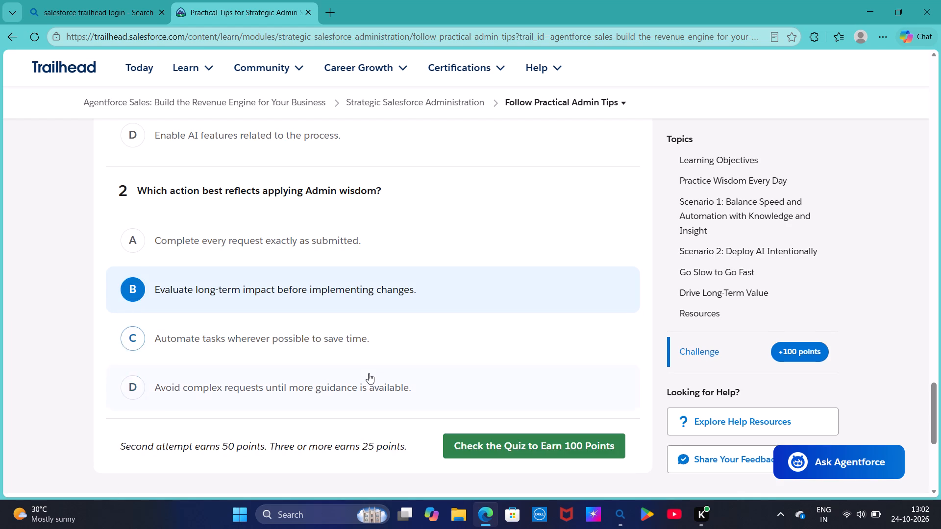
left_click(486, 455)
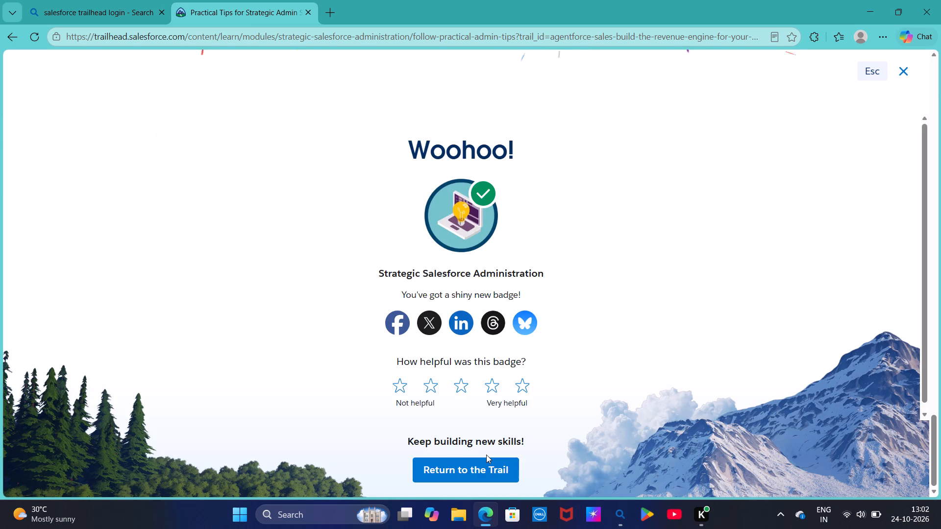
Return to the Agentforce Sales trail and open the article The Salesforce Admin's Guide to Profiles and Permissions.
left_click(480, 472)
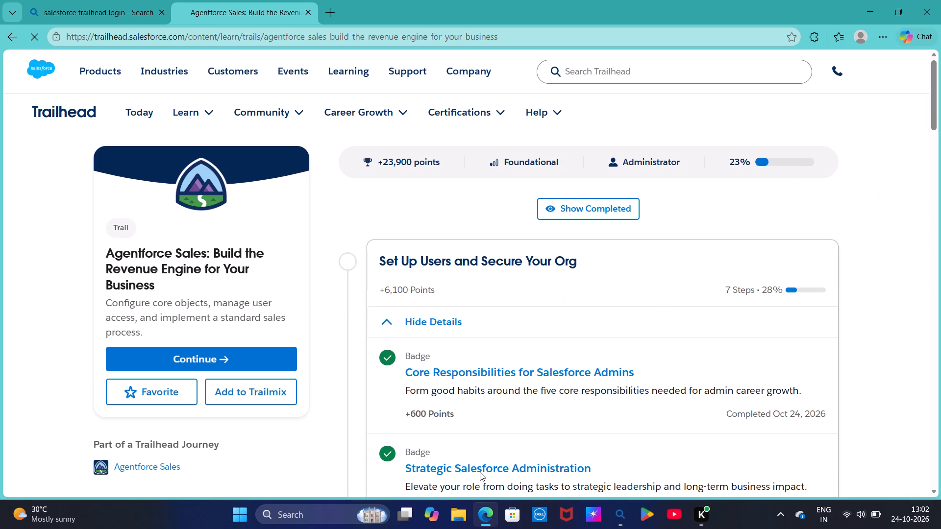
scroll(465, 429, "down", 10)
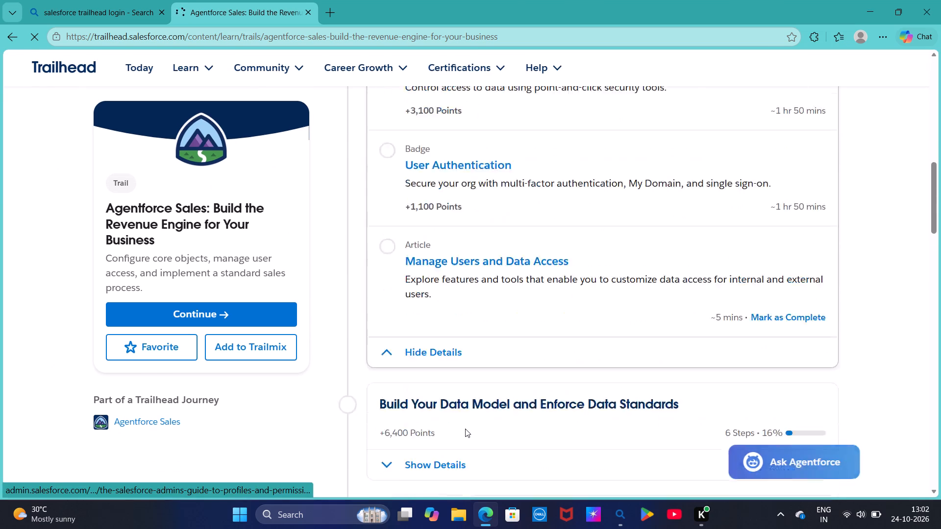
scroll(465, 429, "up", 4)
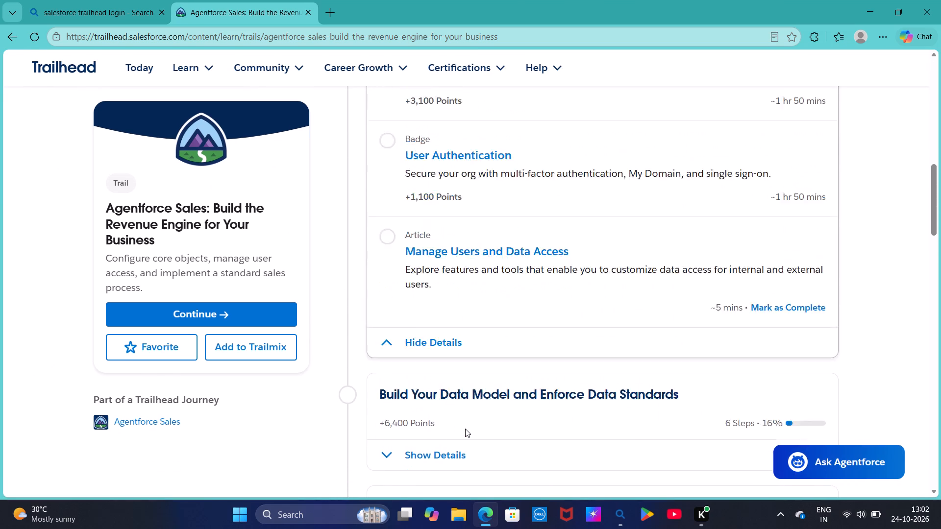
scroll(465, 429, "down", 6)
scroll(465, 429, "up", 2)
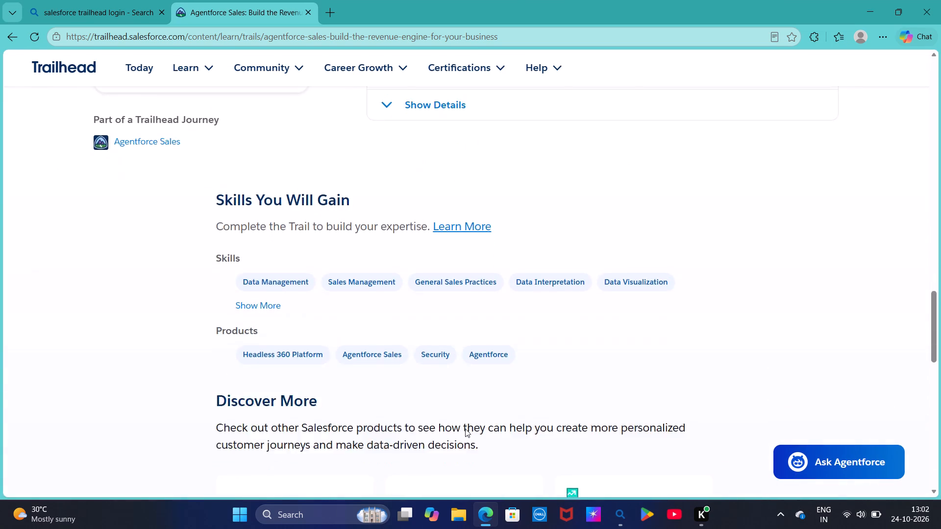
scroll(465, 429, "up", 10)
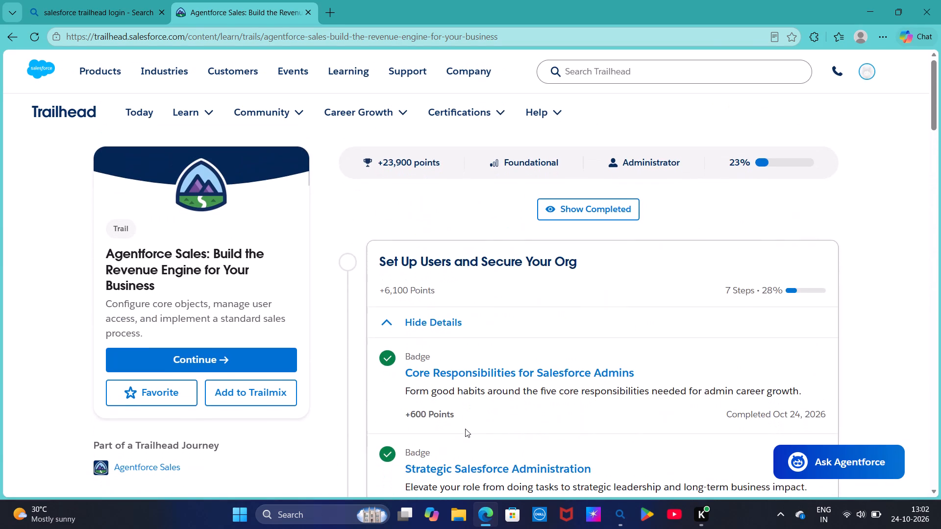
scroll(451, 396, "down", 2)
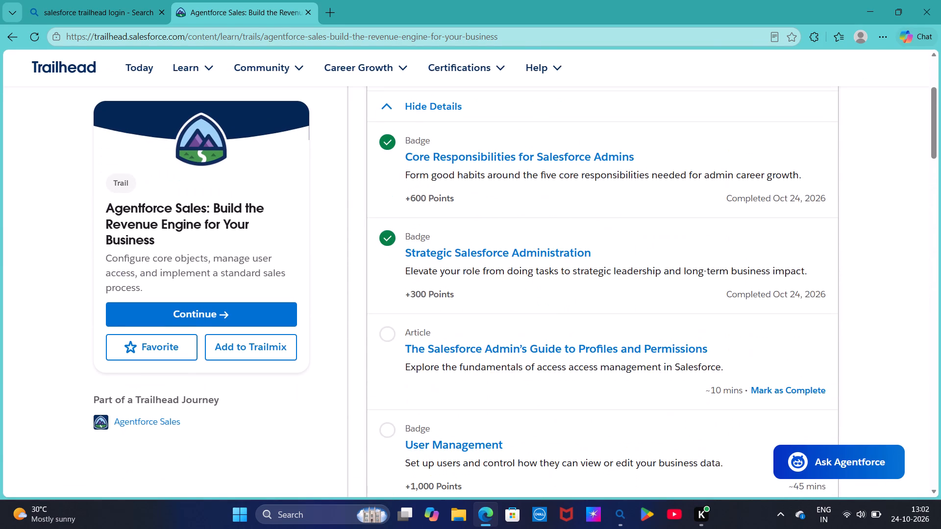
left_click(449, 355)
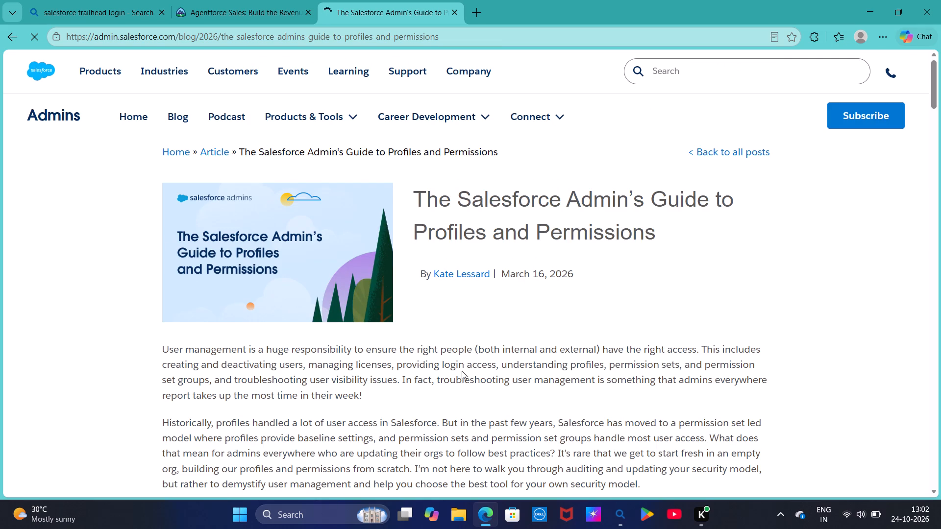
Look through the profiles and permissions article, including its permission sets, access strategy and resources sections.
scroll(386, 348, "down", 7)
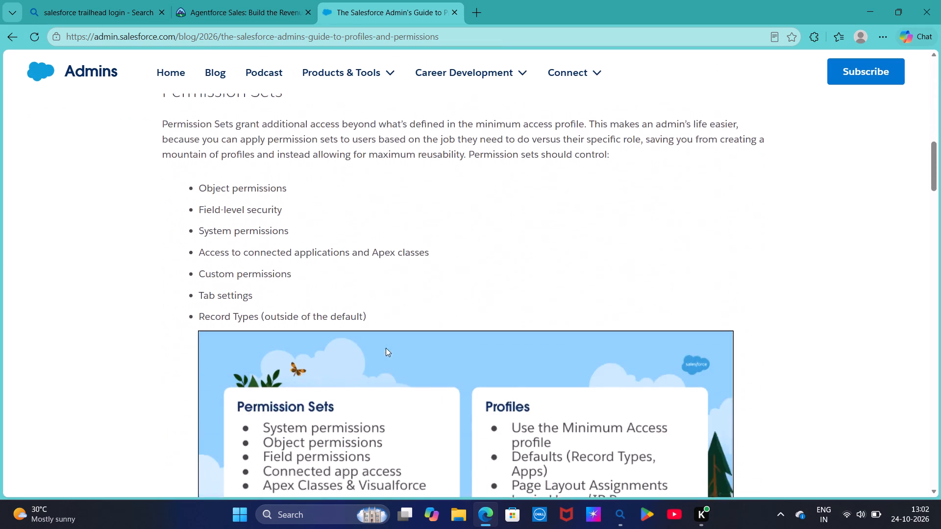
scroll(386, 348, "down", 13)
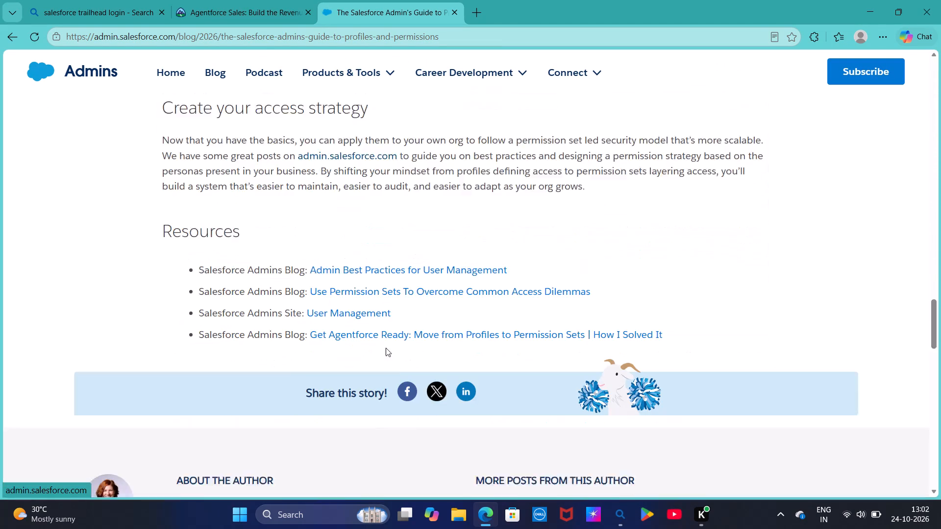
scroll(386, 348, "down", 12)
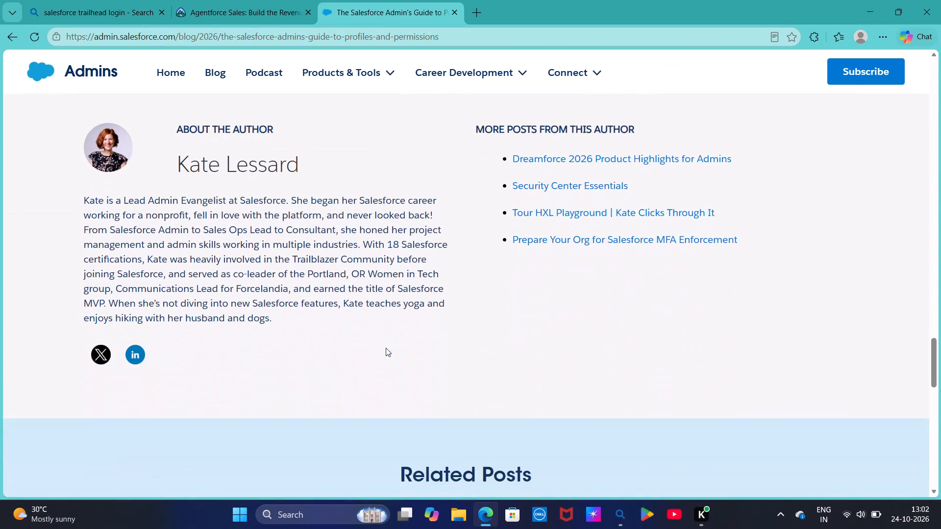
scroll(386, 348, "down", 10)
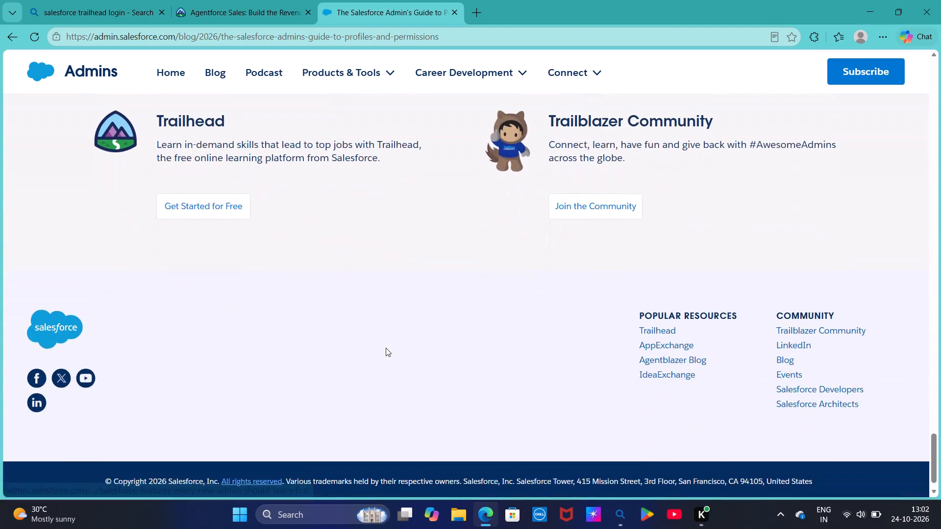
scroll(386, 348, "up", 2)
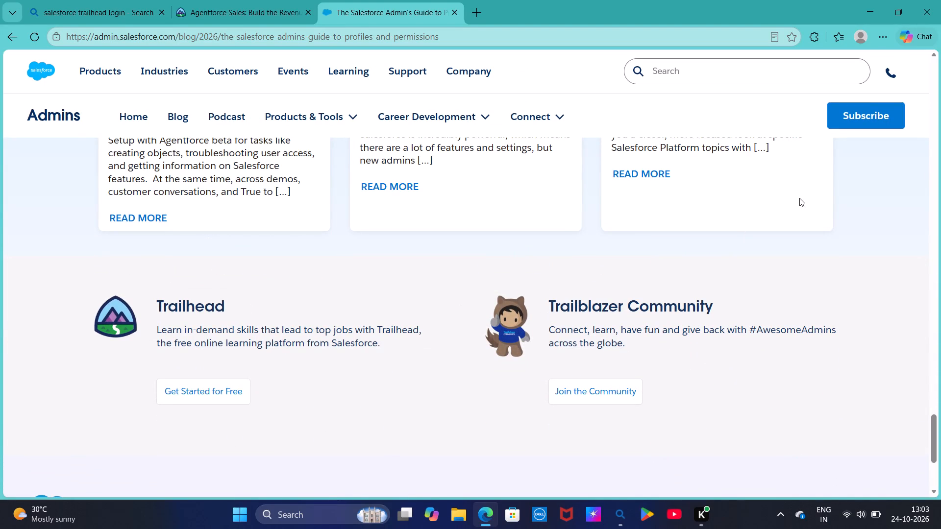
scroll(723, 241, "up", 20)
scroll(723, 241, "up", 1)
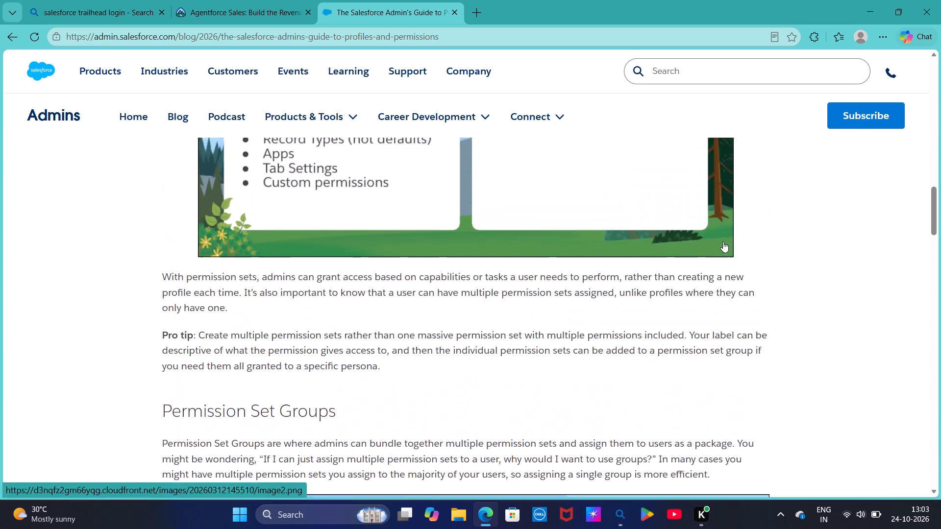
scroll(723, 241, "up", 16)
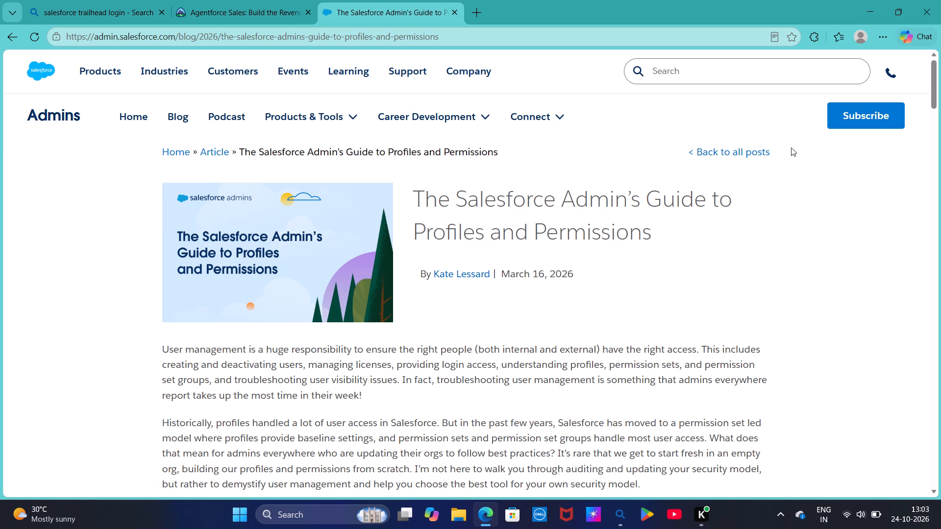
Open the Salesforce newsletter subscription from the article, choose the monthly Sales newsletter and continue to the contact details.
left_click(869, 113)
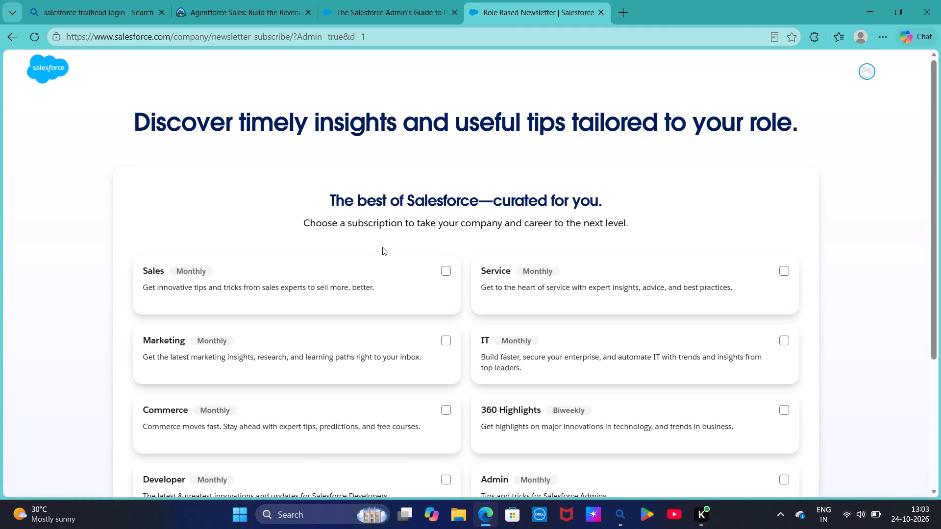
scroll(423, 310, "down", 1)
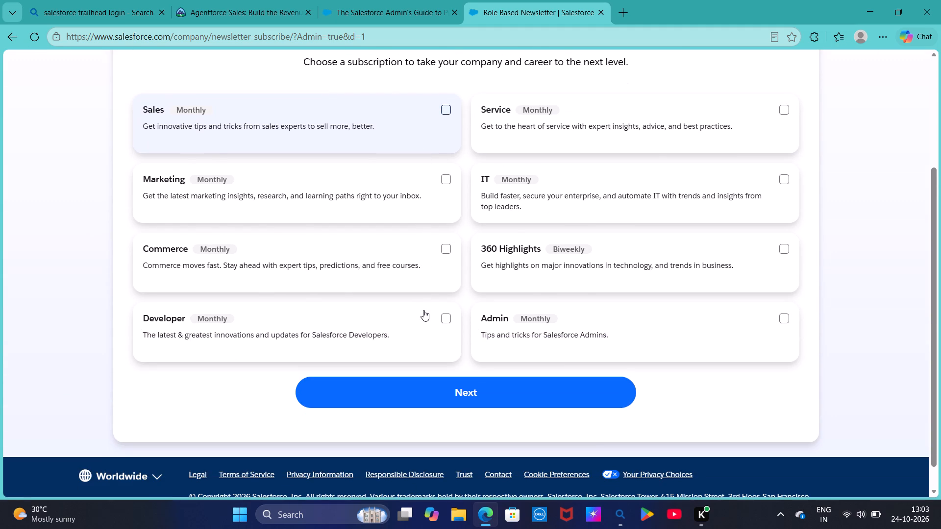
scroll(423, 310, "down", 1)
left_click(410, 401)
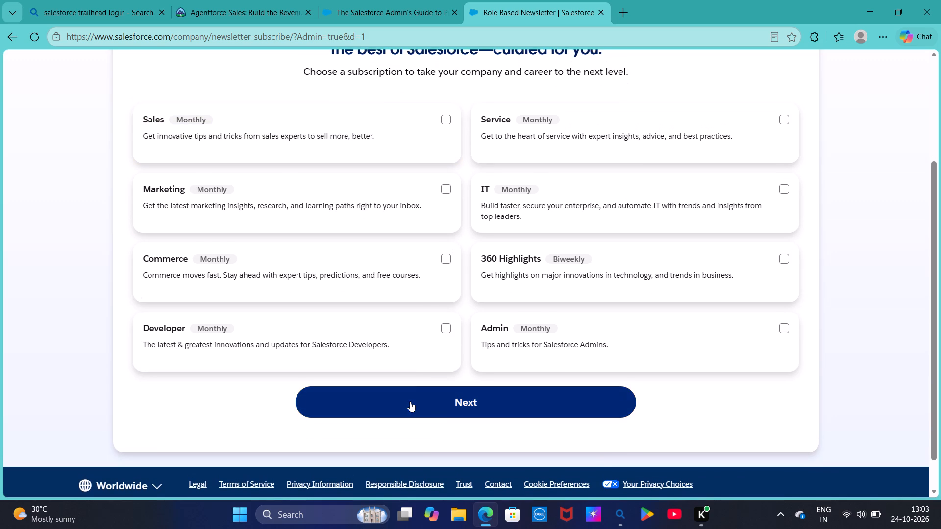
scroll(437, 302, "up", 1)
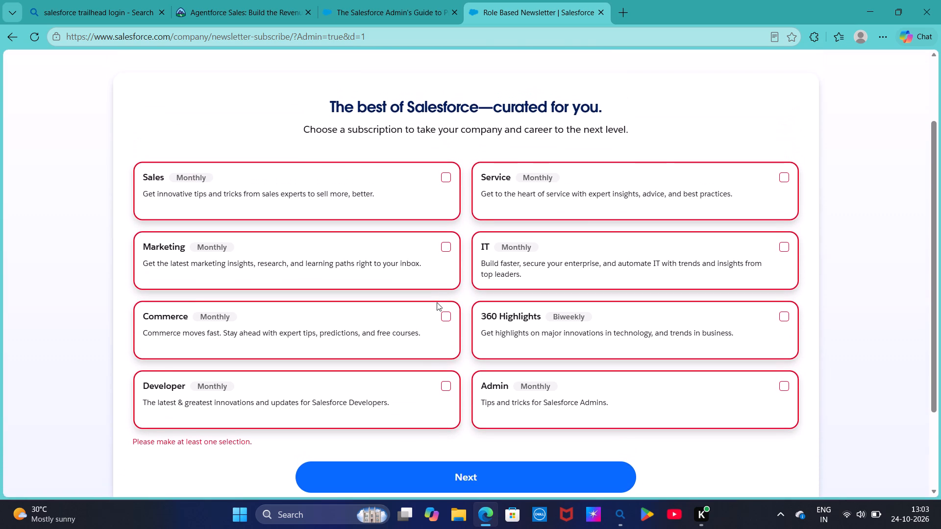
scroll(437, 302, "up", 1)
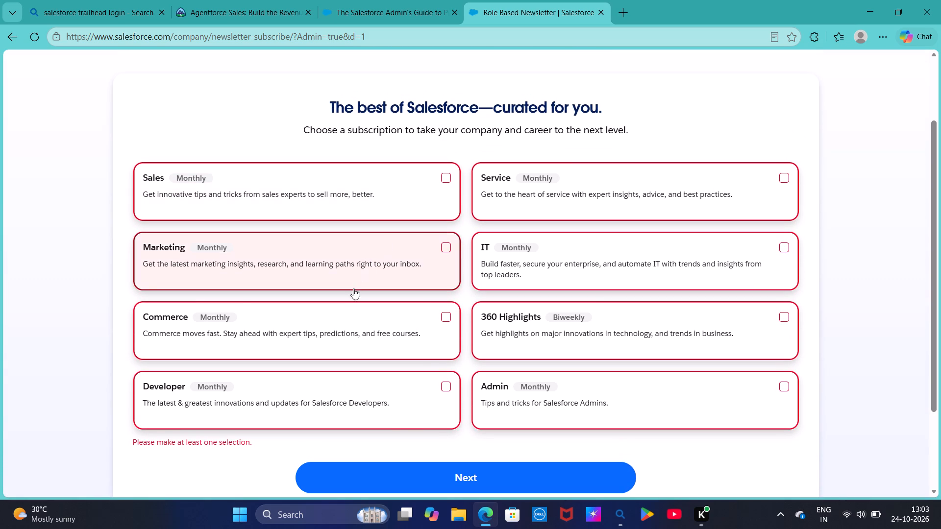
left_click(402, 198)
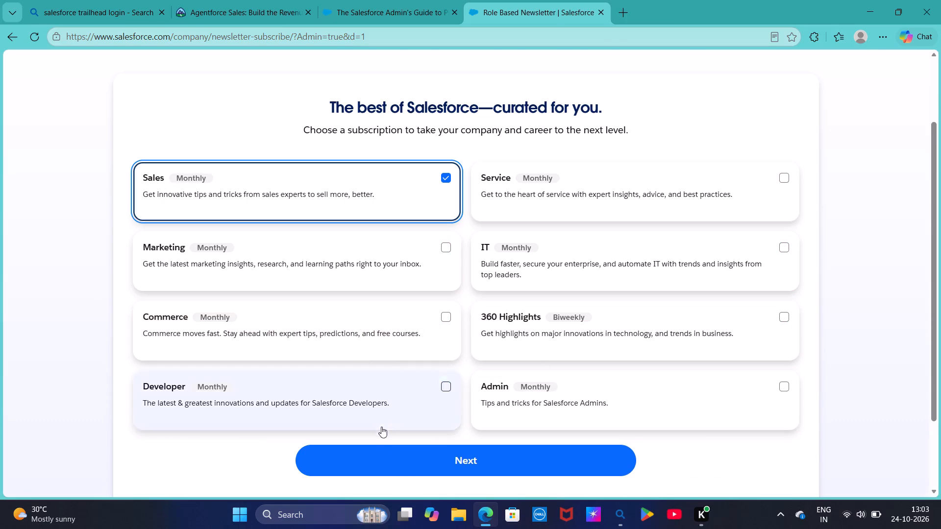
left_click(381, 444)
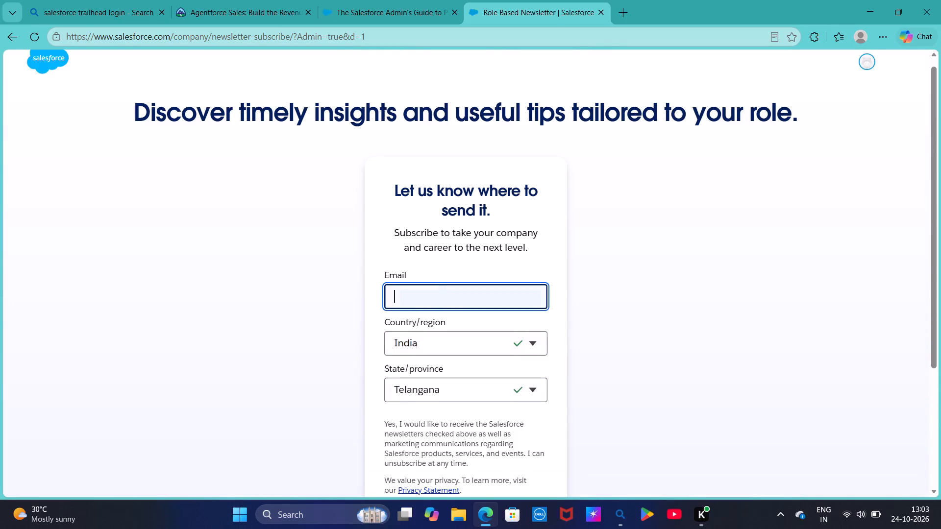
Enter the subscriber's email address in the newsletter sign-up form.
left_click(410, 302)
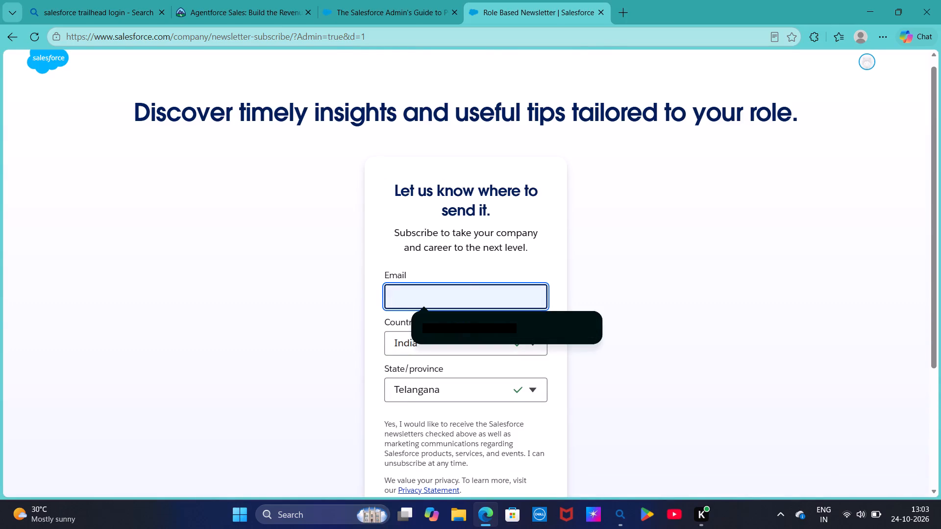
left_click(412, 293)
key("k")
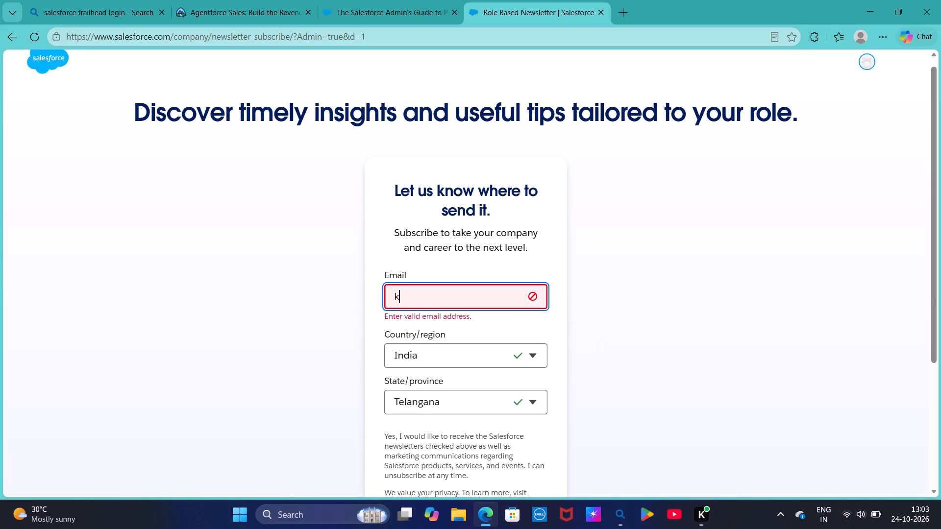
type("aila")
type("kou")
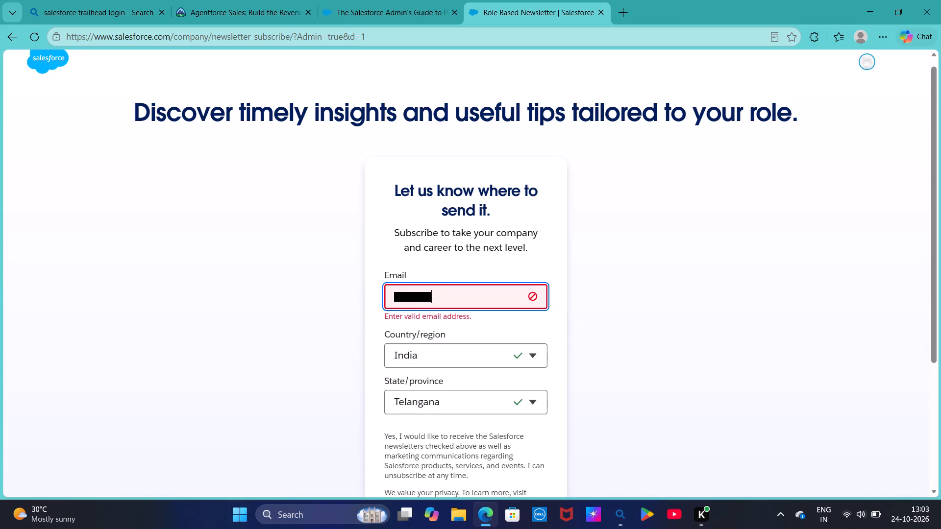
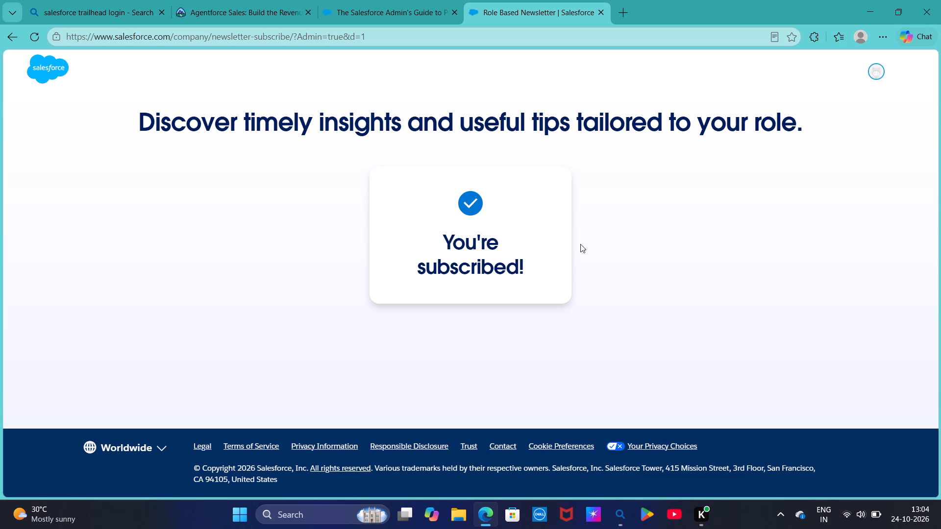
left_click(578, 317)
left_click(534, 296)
Return to the profiles and permissions article, go back to all posts, and look through the Salesforce Admins blog's trending posts and results.
left_click(420, 16)
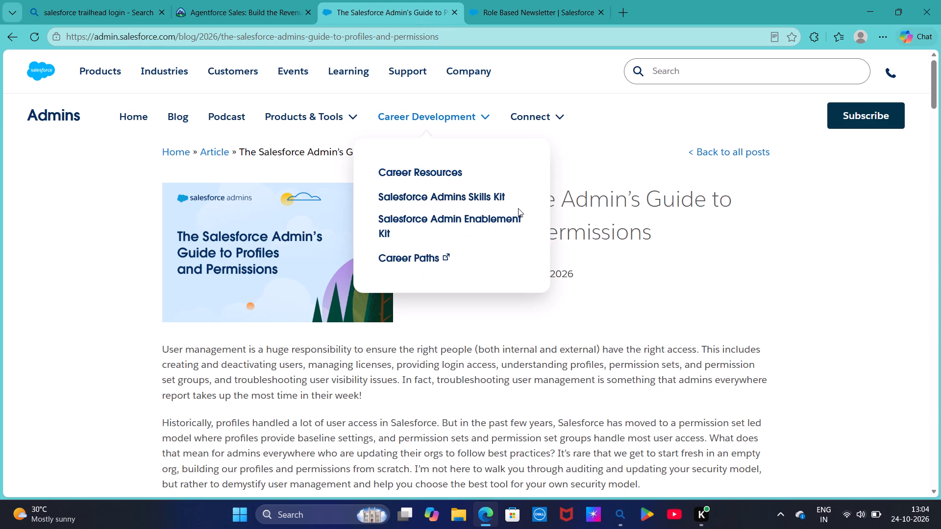
left_click(825, 110)
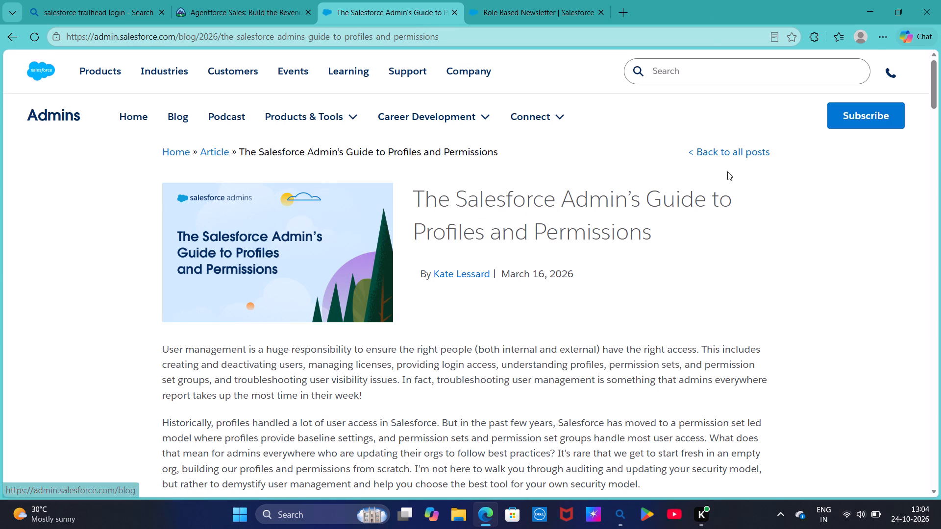
left_click(725, 154)
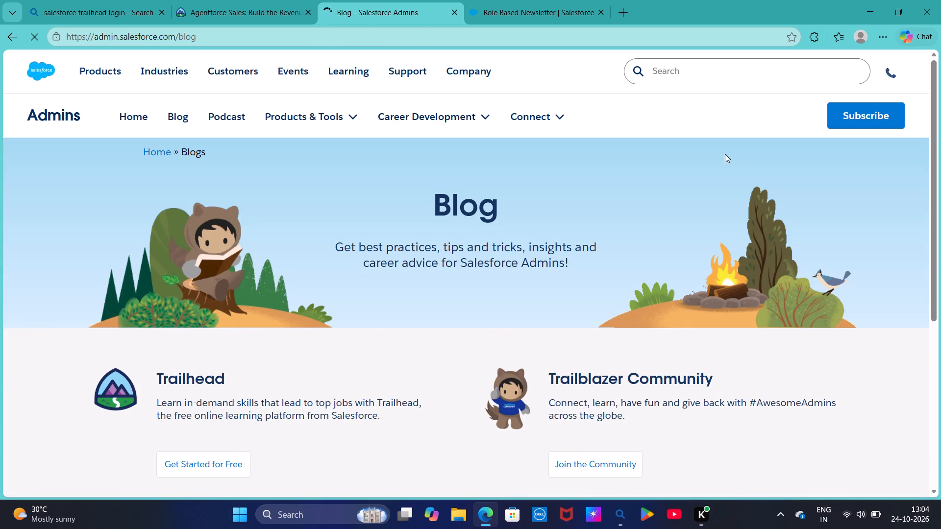
scroll(627, 313, "down", 4)
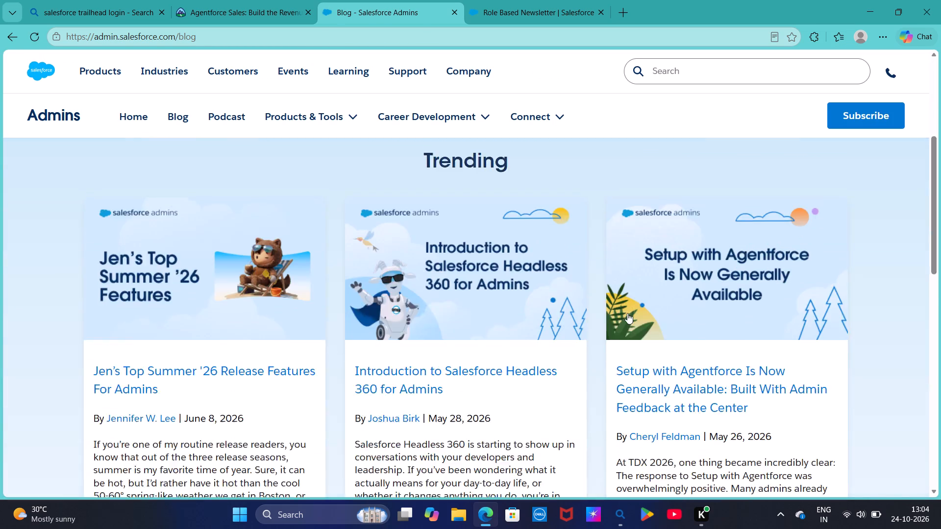
scroll(627, 313, "down", 1)
scroll(627, 313, "up", 14)
scroll(627, 313, "down", 7)
scroll(627, 313, "up", 6)
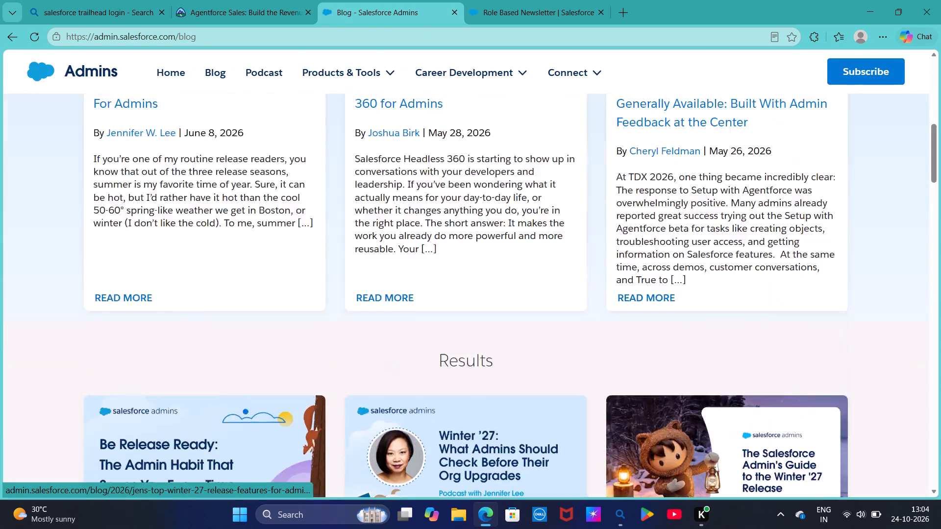
scroll(627, 313, "up", 9)
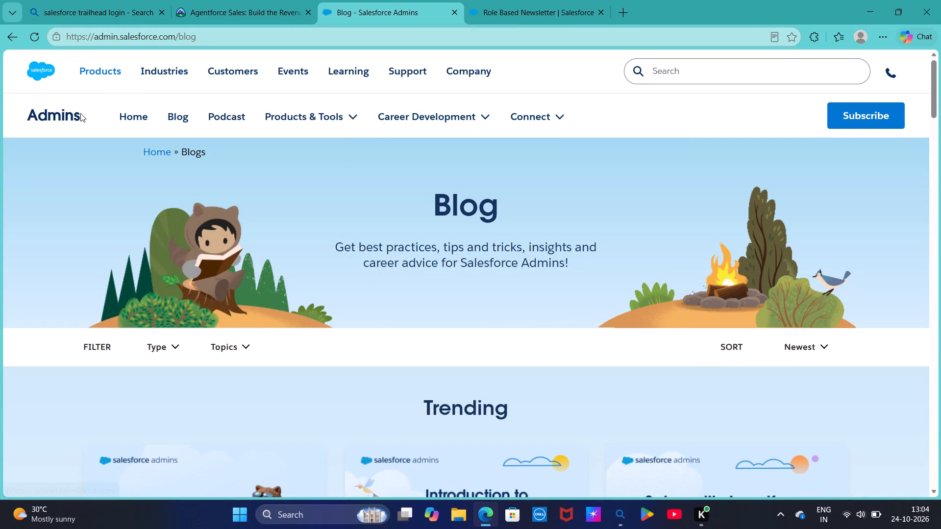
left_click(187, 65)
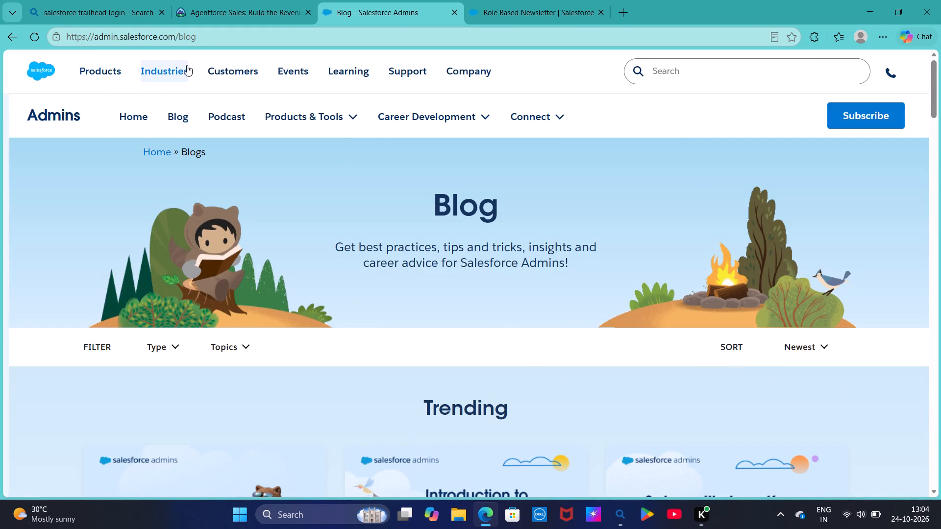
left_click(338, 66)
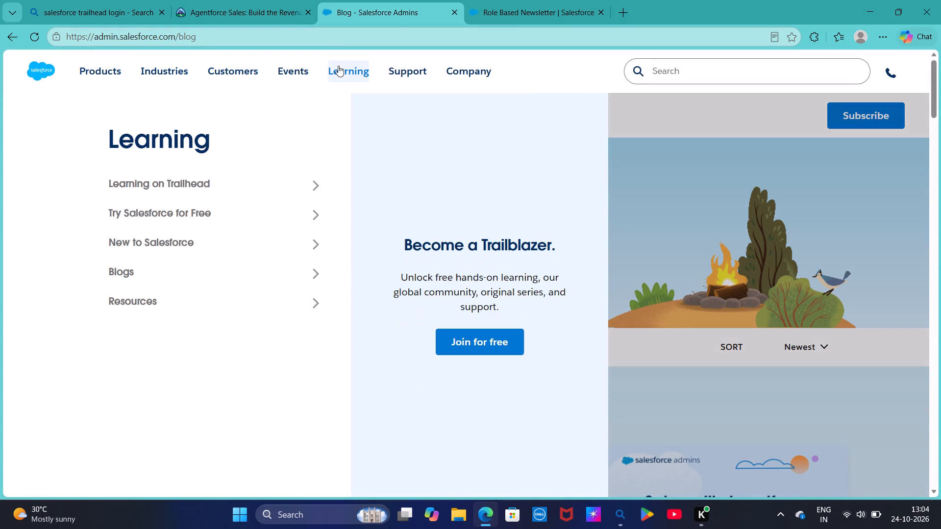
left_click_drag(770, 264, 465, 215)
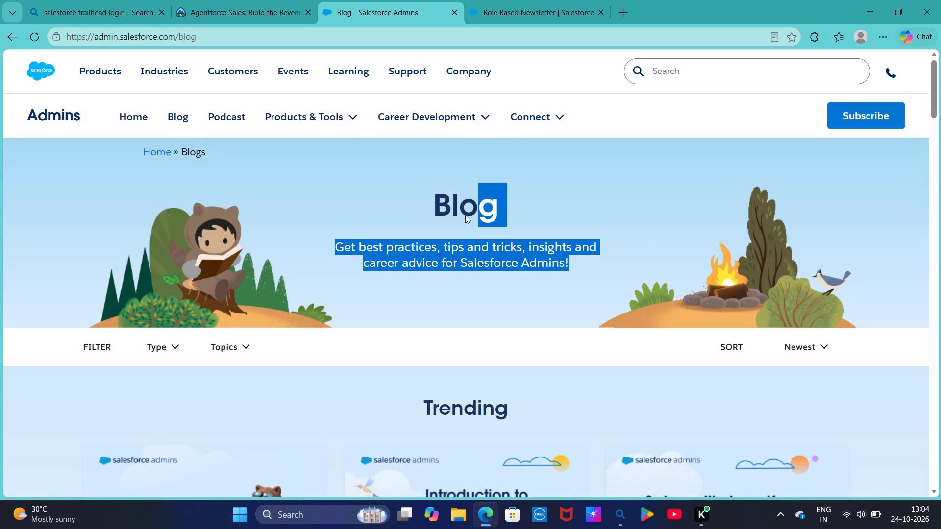
Return to the Agentforce Sales trail and mark the article The Salesforce Admin's Guide to Profiles and Permissions as complete.
left_click(222, 11)
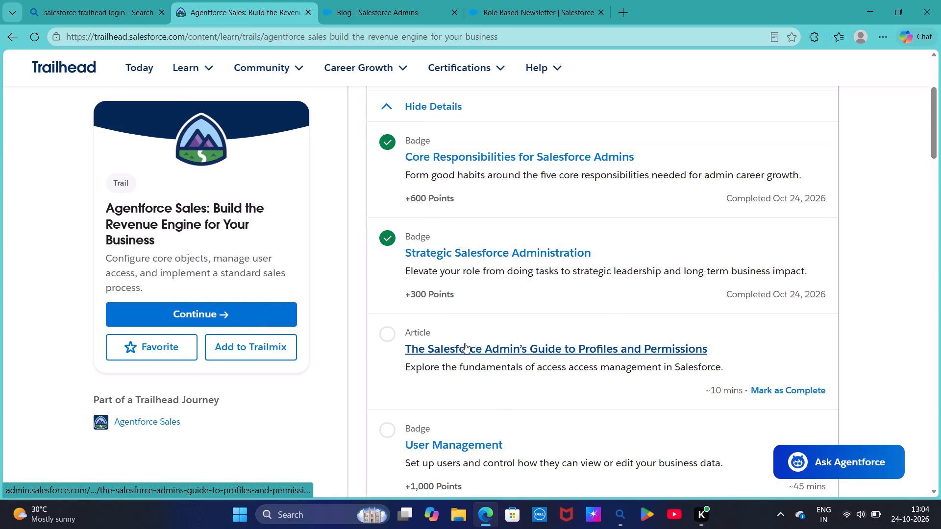
left_click(789, 390)
Open the trail's User Management badge and go into its Add New Users unit.
scroll(703, 386, "down", 1)
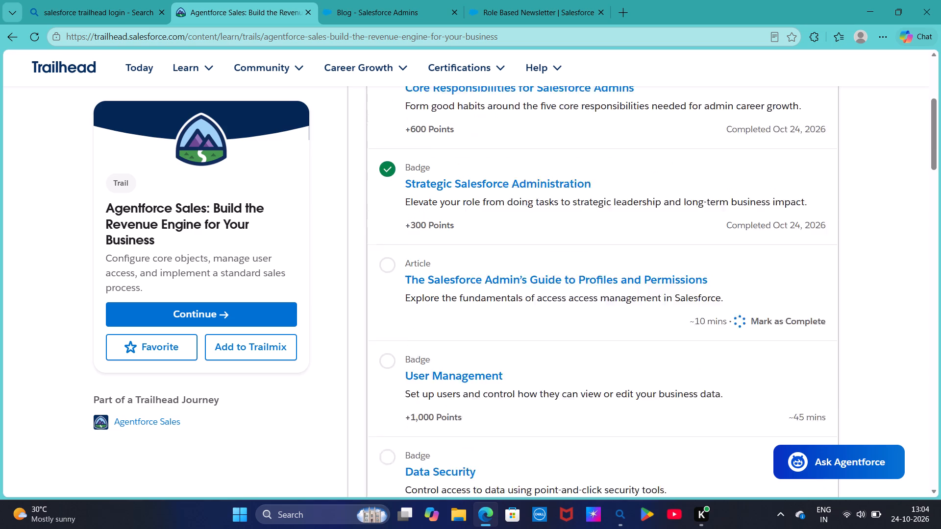
scroll(703, 386, "down", 1)
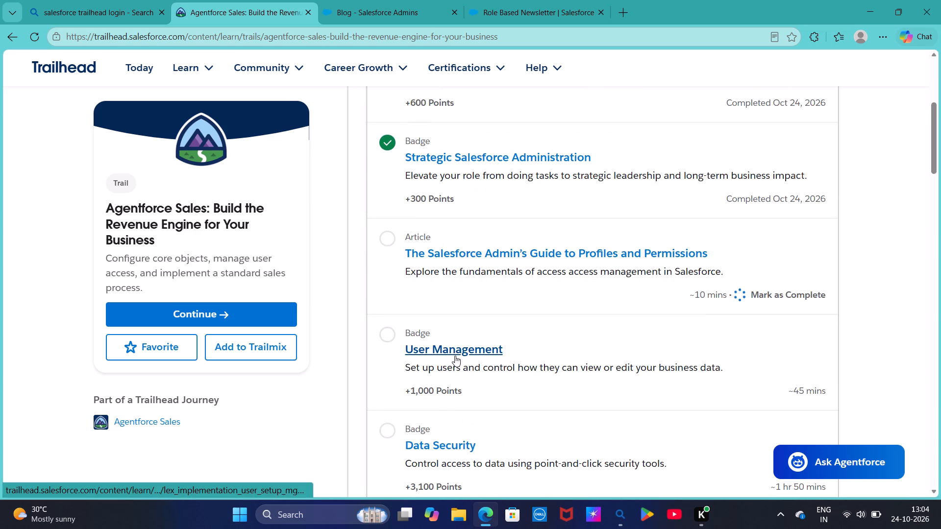
left_click(455, 356)
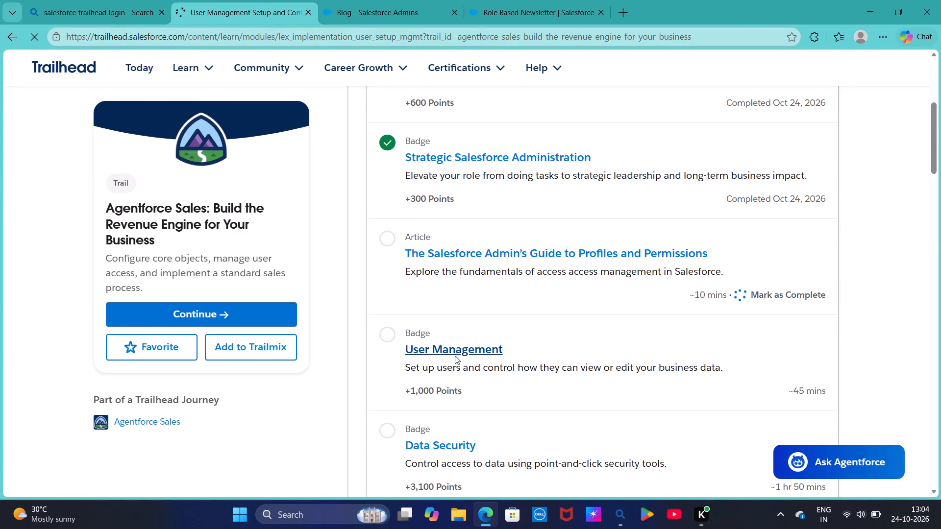
left_click(455, 356)
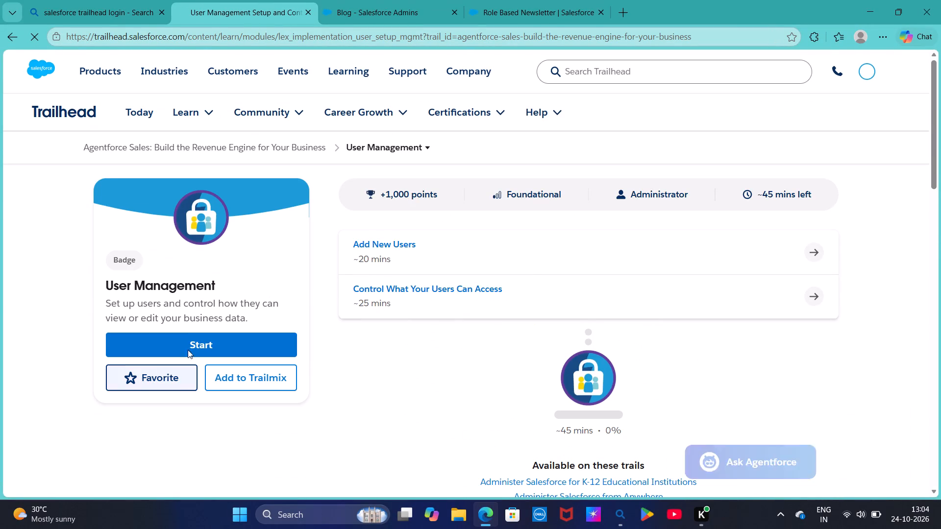
left_click(392, 370)
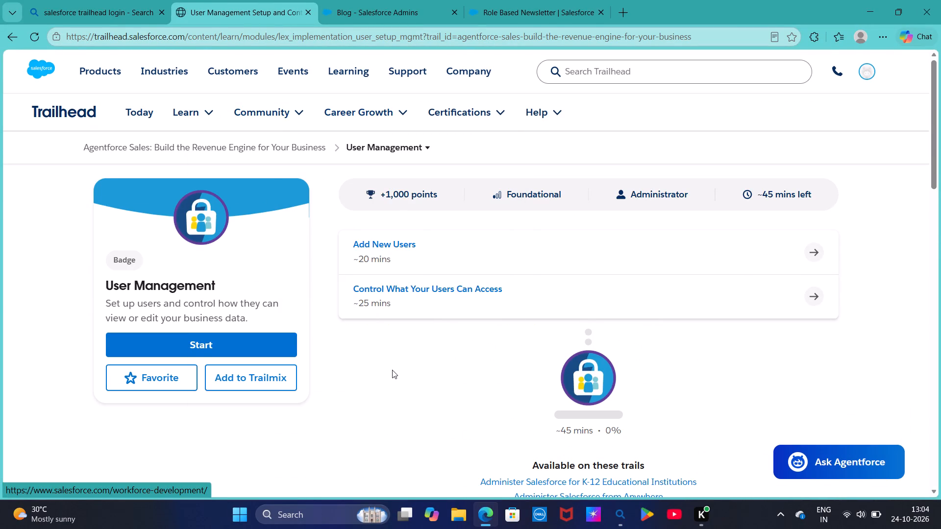
left_click_drag(370, 252, 372, 244)
left_click(372, 244)
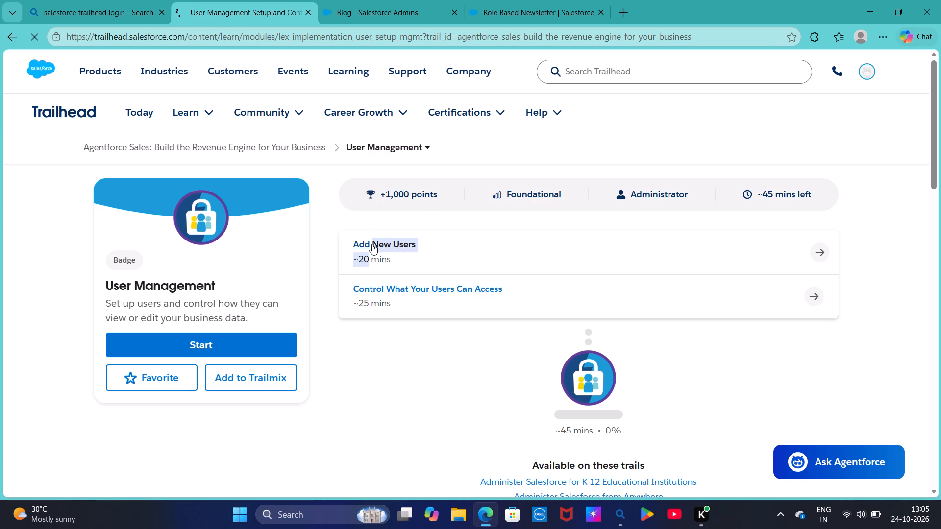
left_click(372, 244)
left_click(360, 244)
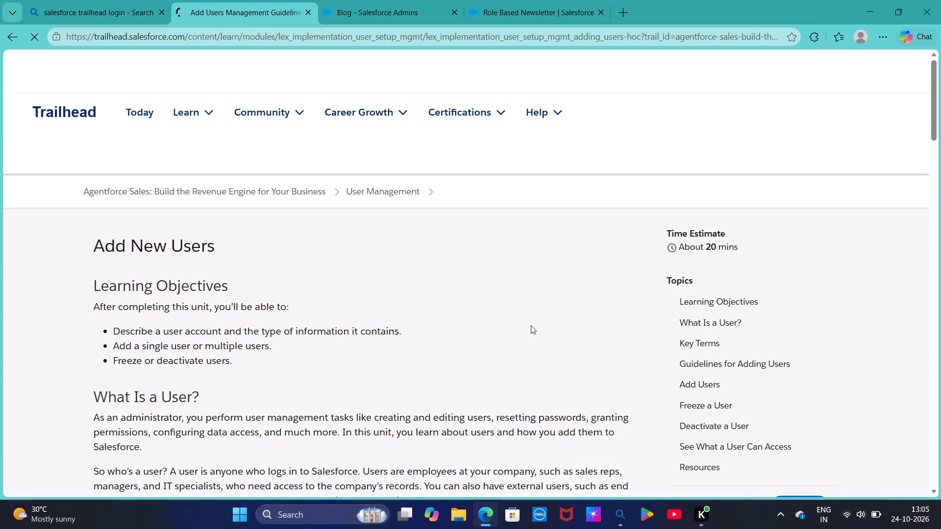
Look through the Add New Users unit and examine the instructions of its hands-on challenge, Create a User and Assign a Profile.
scroll(531, 325, "down", 7)
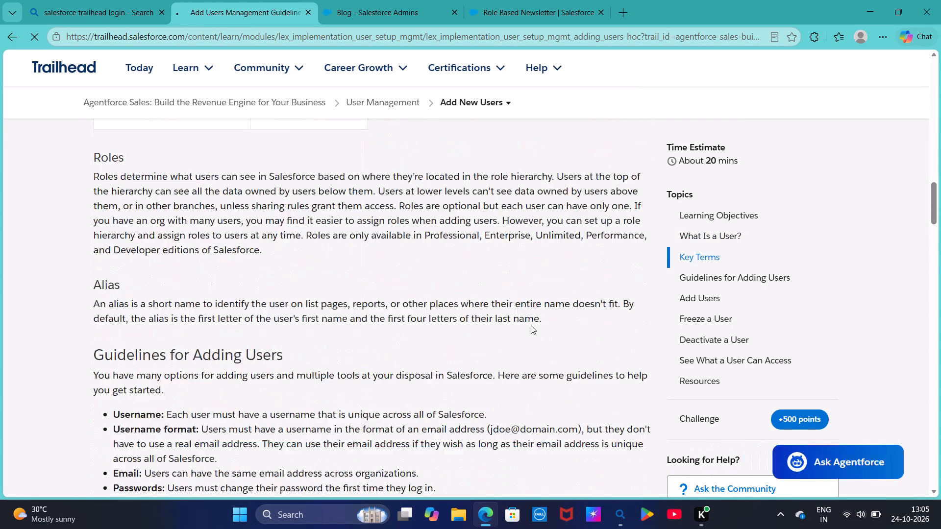
scroll(531, 325, "down", 10)
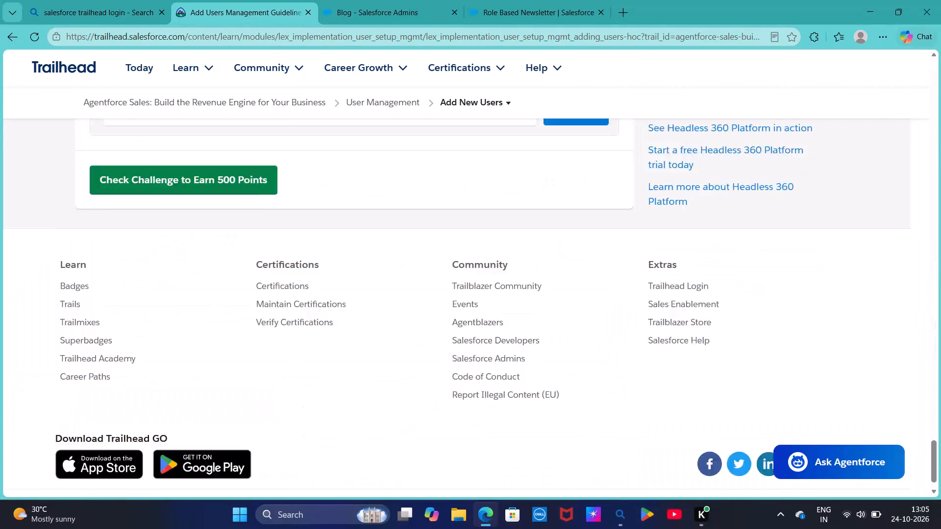
scroll(531, 325, "down", 2)
scroll(531, 325, "up", 2)
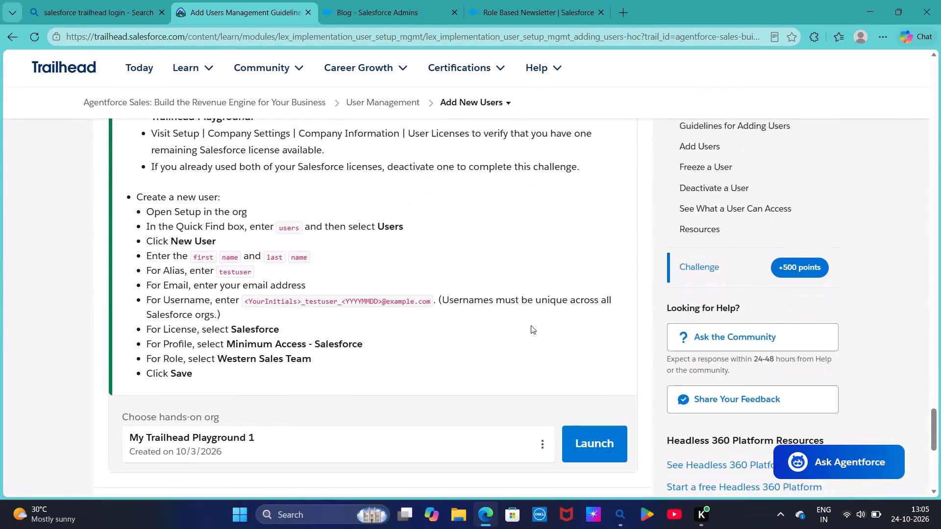
scroll(531, 325, "up", 2)
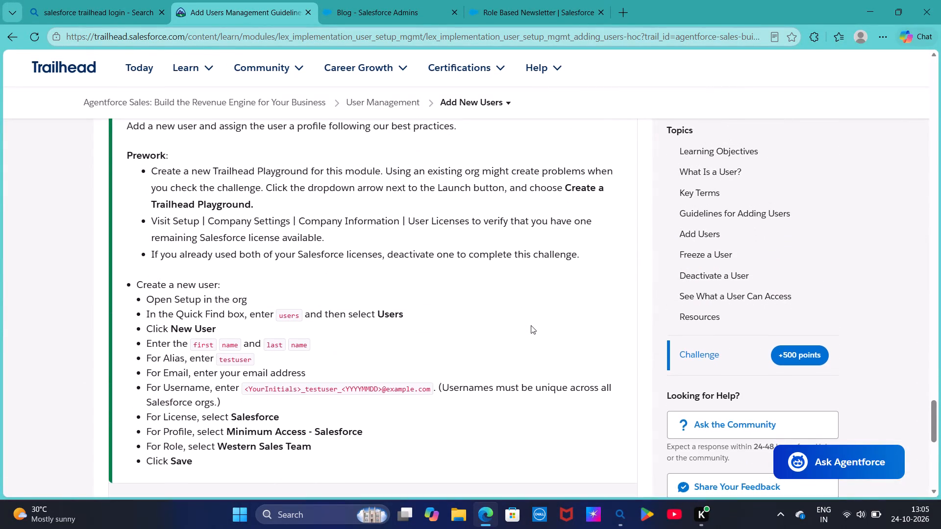
scroll(531, 325, "up", 1)
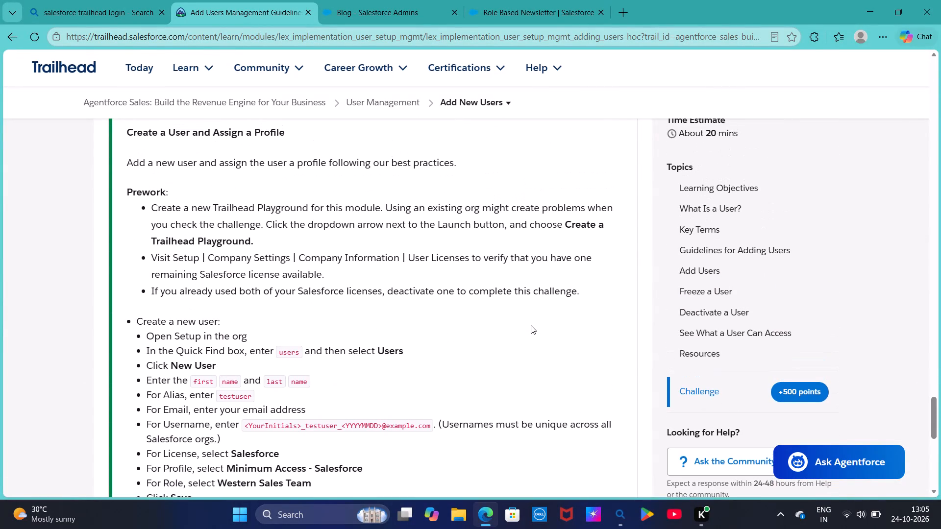
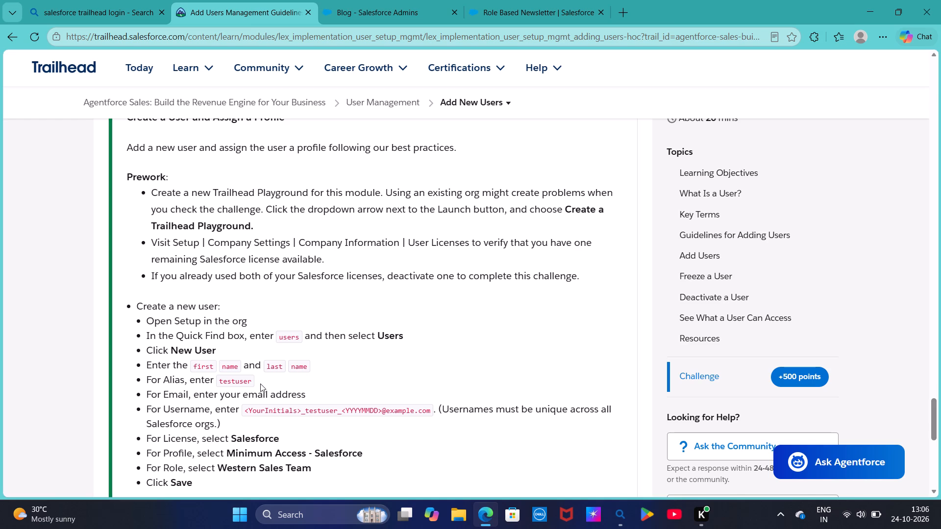
Launch My Trailhead Playground 1 from the Add New Users hands-on challenge.
scroll(411, 420, "down", 2)
left_click(594, 368)
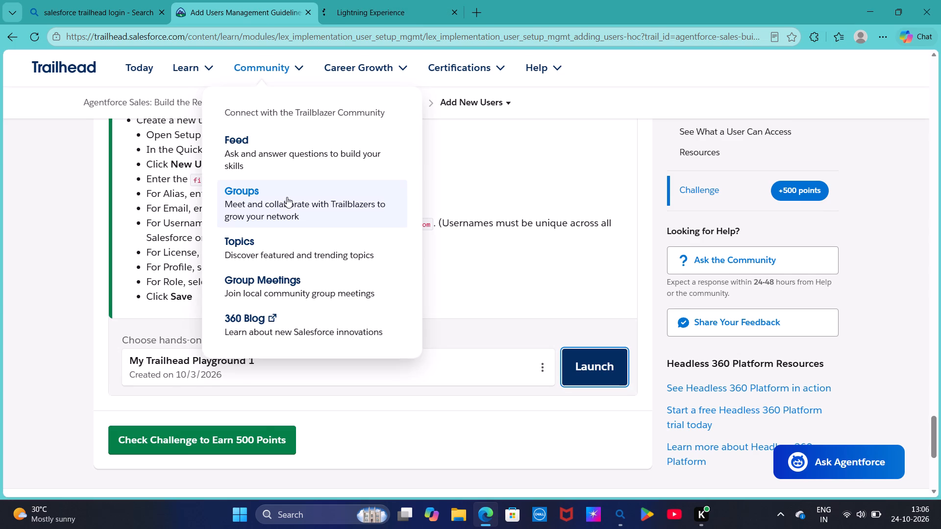
scroll(287, 197, "up", 1)
left_click(509, 212)
scroll(509, 212, "up", 1)
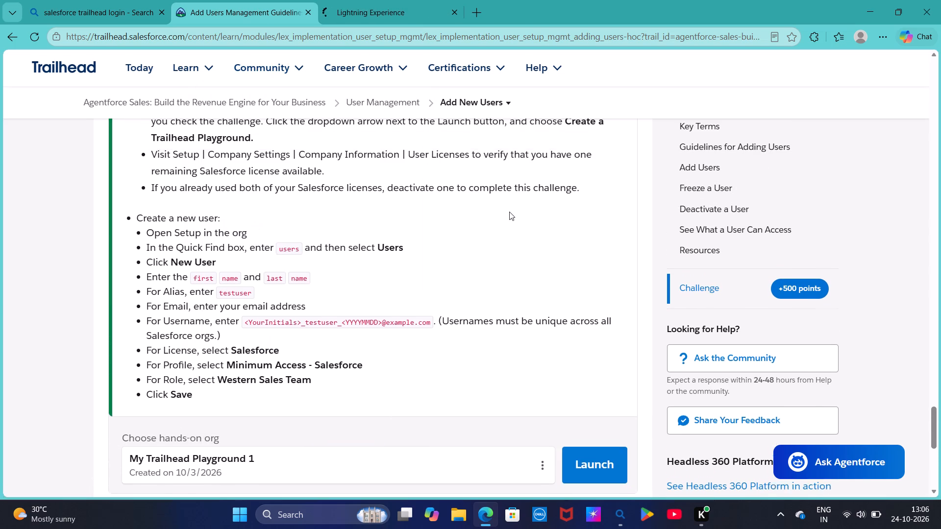
scroll(509, 212, "up", 1)
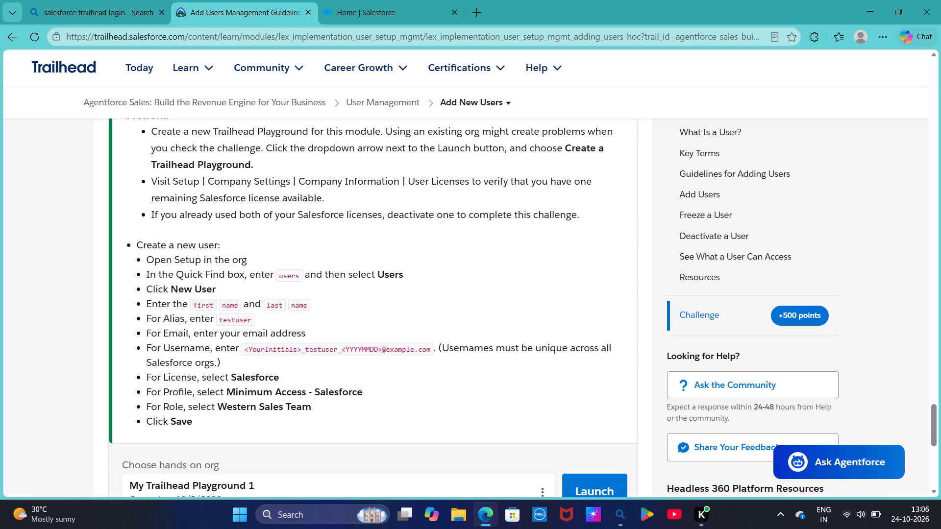
left_click(347, 10)
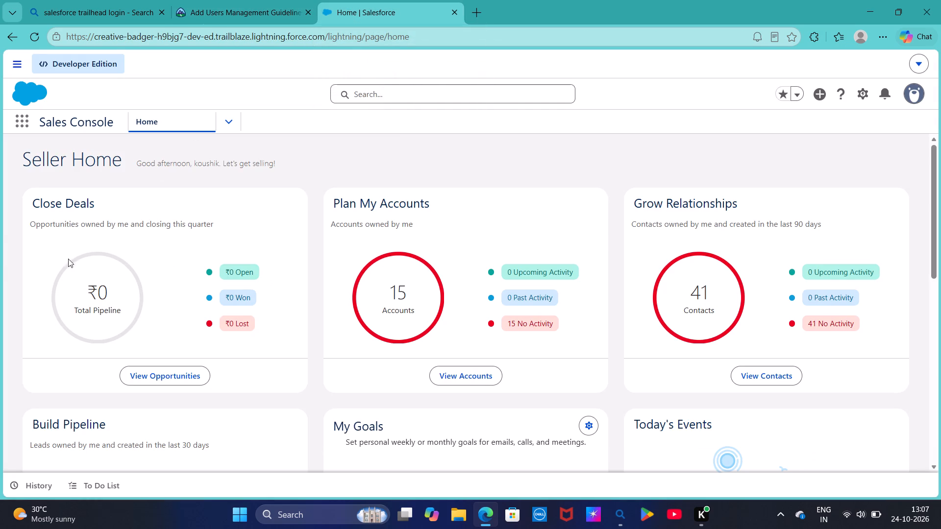
left_click(863, 104)
left_click(865, 96)
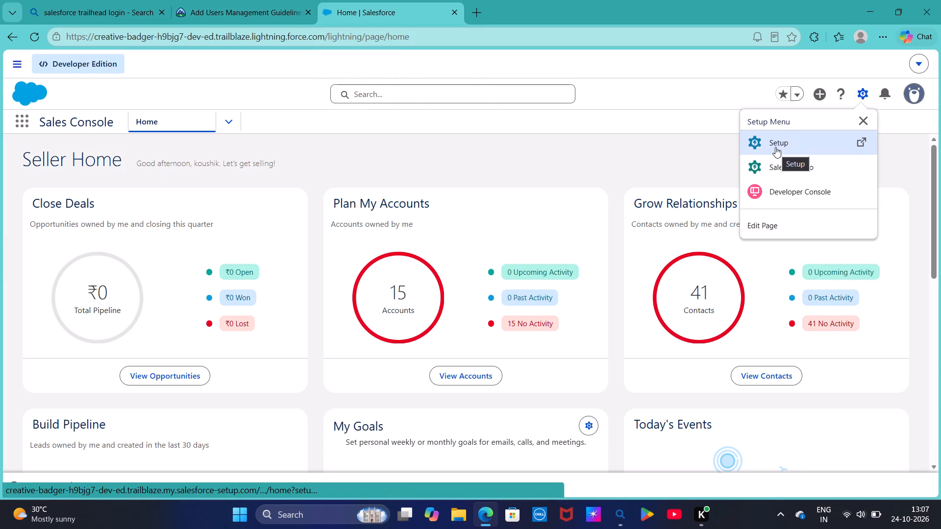
left_click(775, 147)
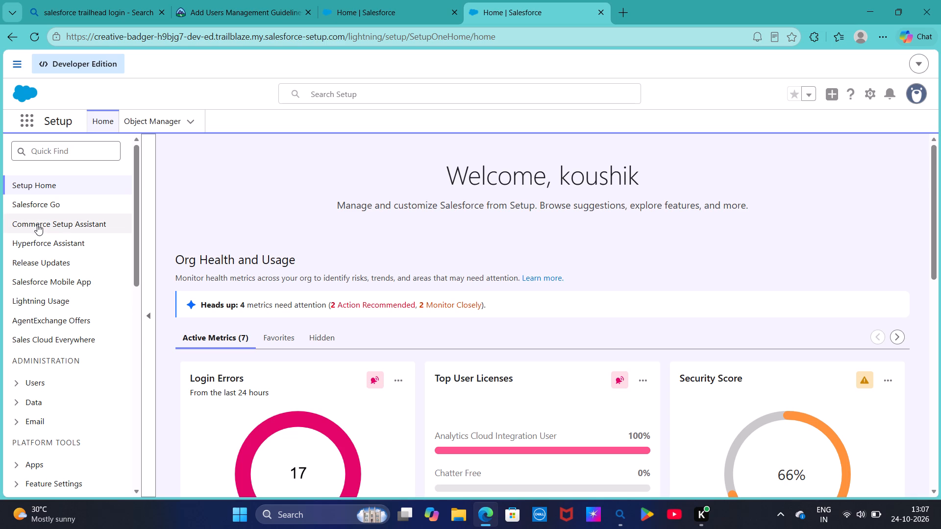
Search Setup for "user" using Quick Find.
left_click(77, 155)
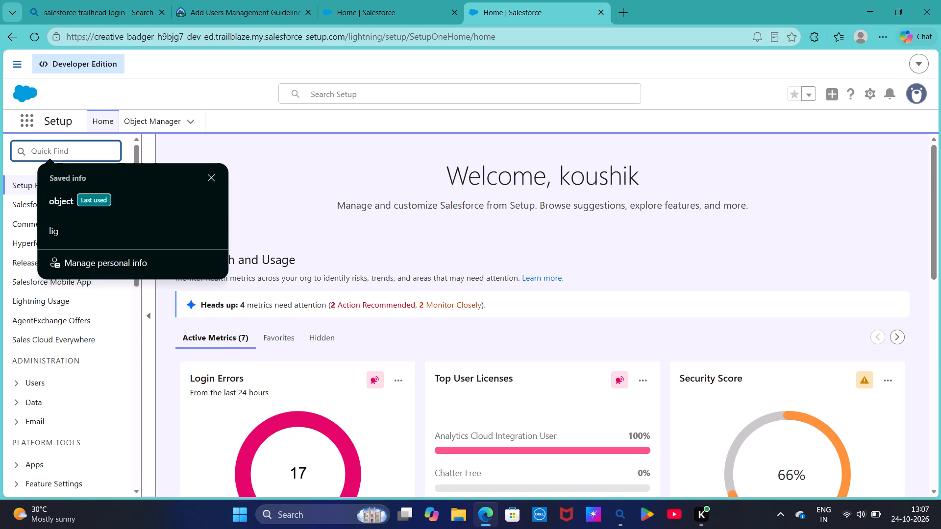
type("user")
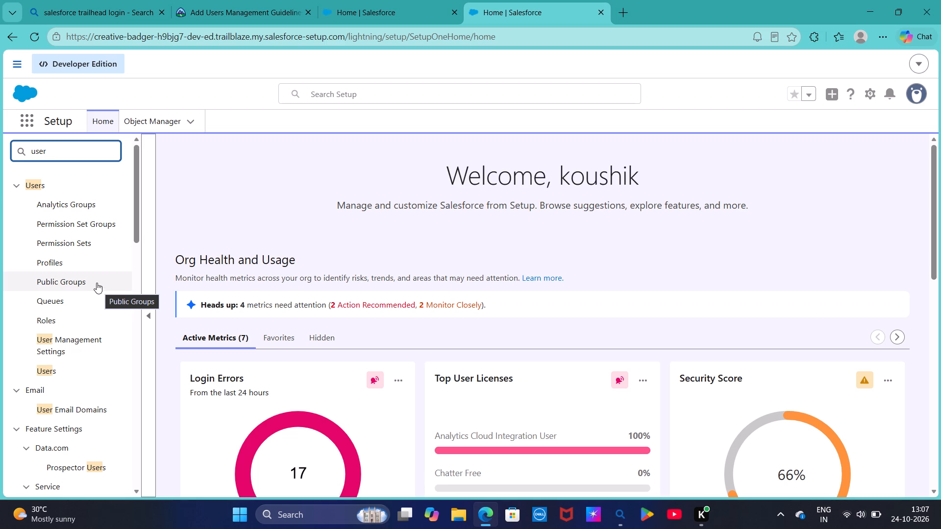
Create a new hands-on org named Playful Hawk Playground for the Add New Users challenge.
left_click(197, 20)
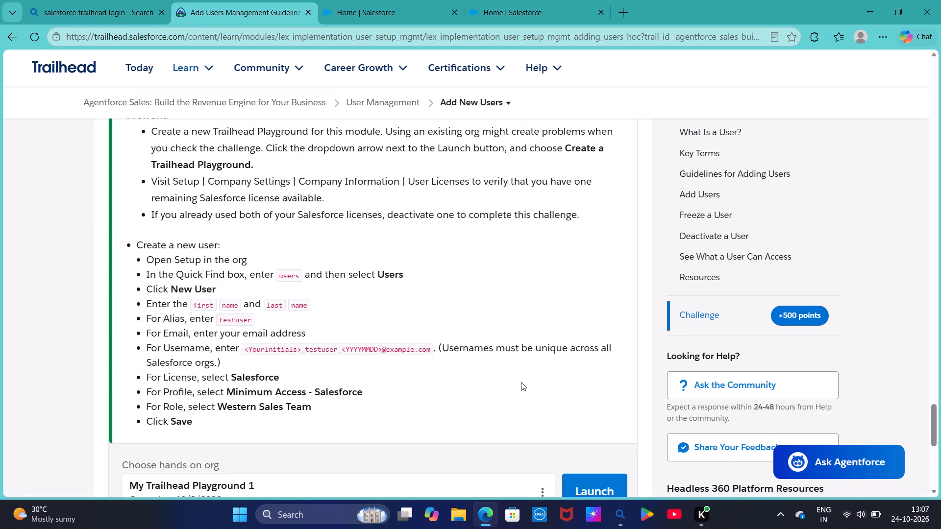
scroll(521, 382, "down", 1)
left_click(434, 411)
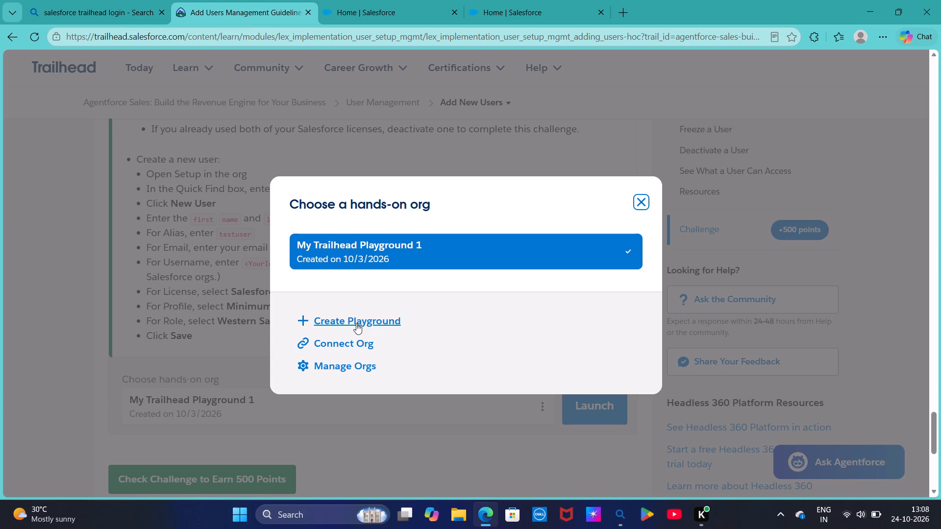
left_click(356, 323)
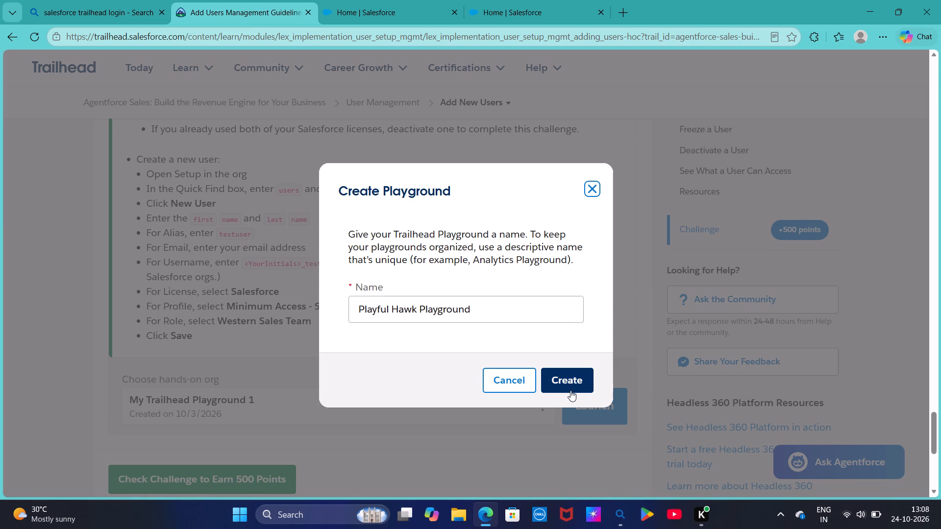
left_click(570, 390)
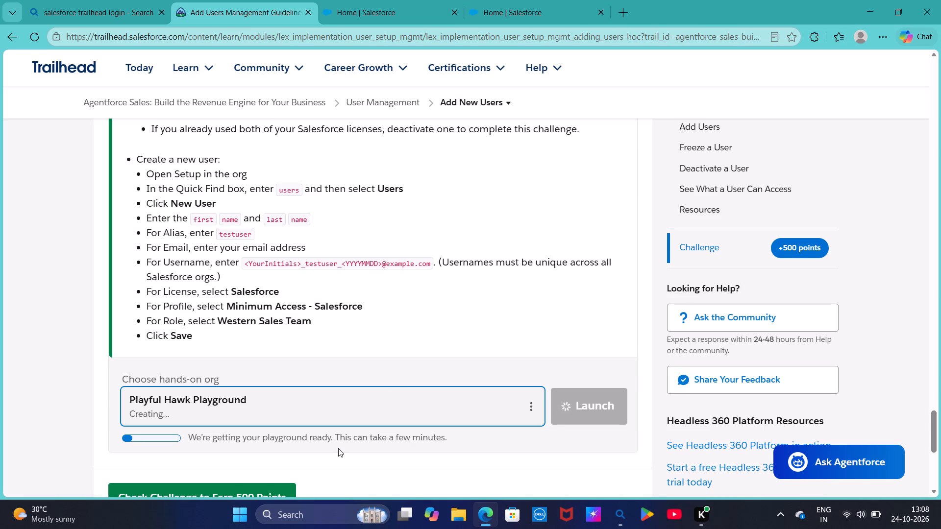
Return to the first playground's Setup, find Company Information by searching "compa", and check its User Licenses for a remaining Salesforce license.
left_click(410, 10)
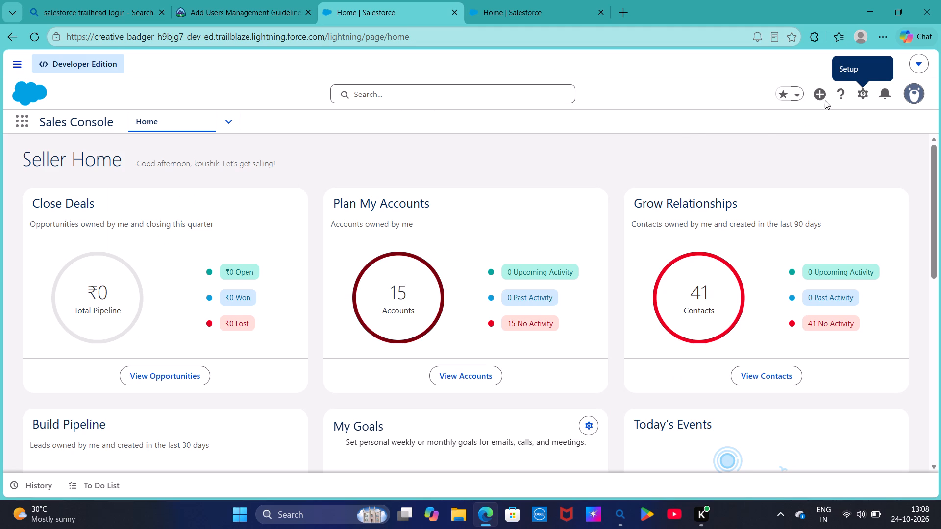
left_click(861, 91)
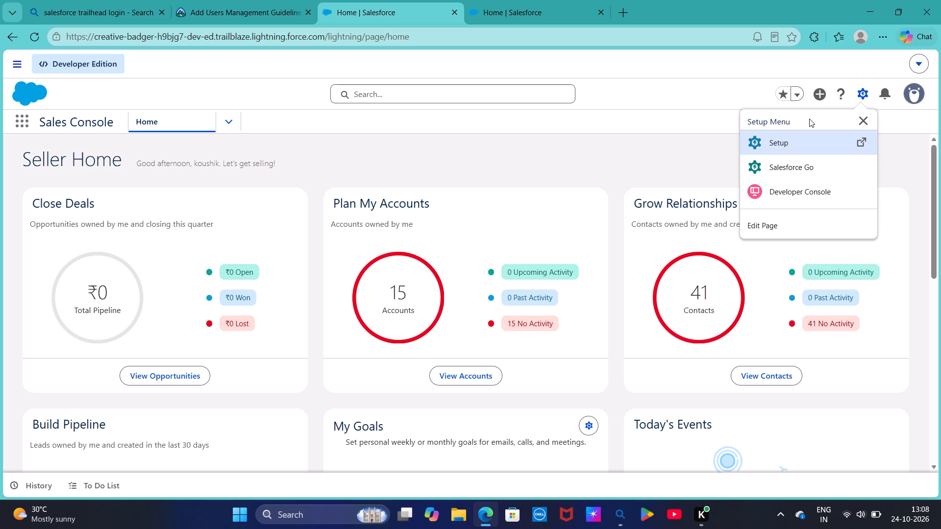
left_click(536, 20)
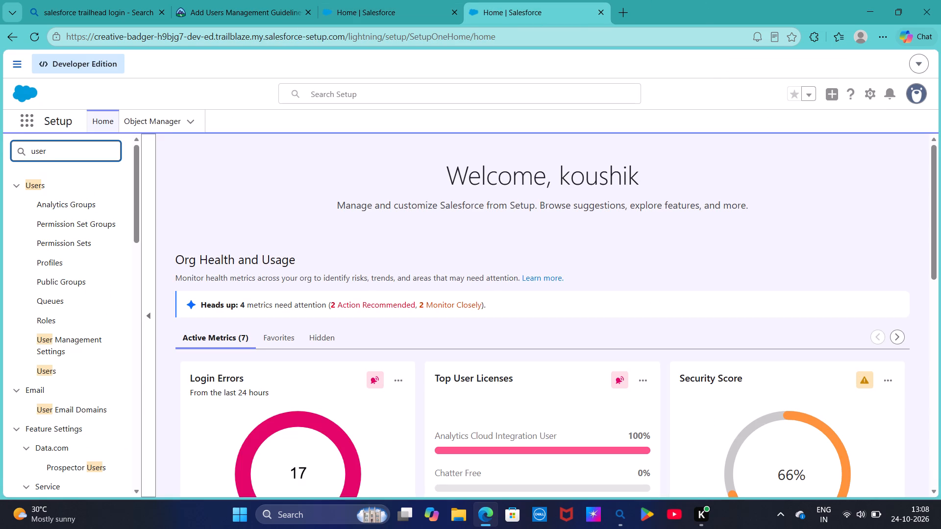
left_click(63, 147)
key("BackSpace")
key("BackSpace")
key("BackSpace")
key("BackSpace")
key("BackSpace")
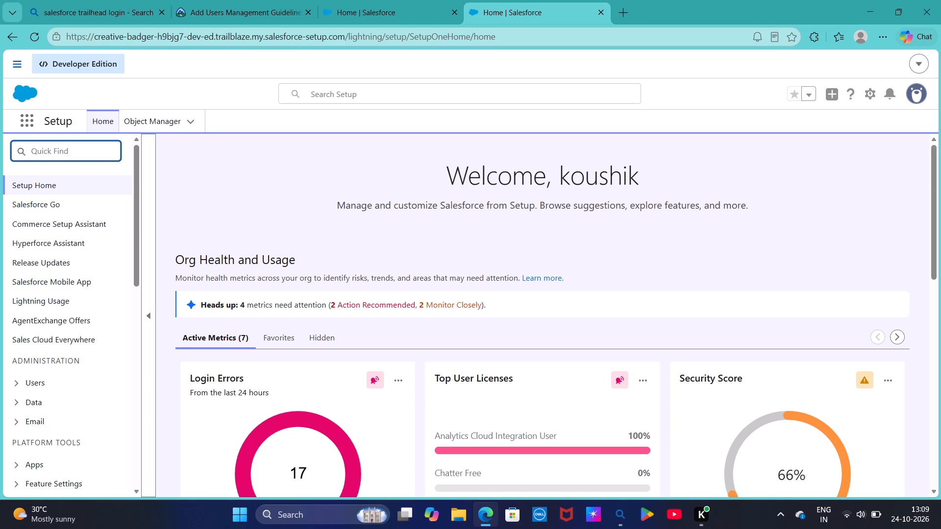
type("compa")
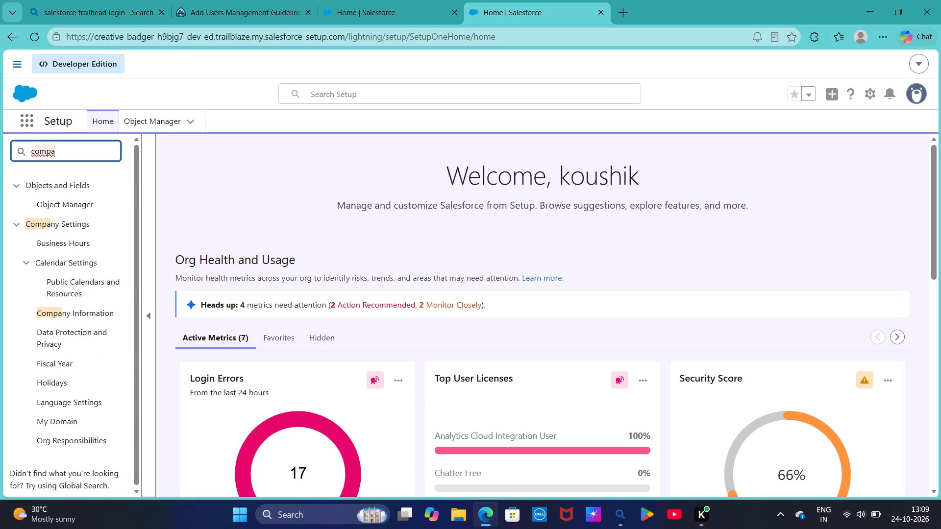
left_click(56, 314)
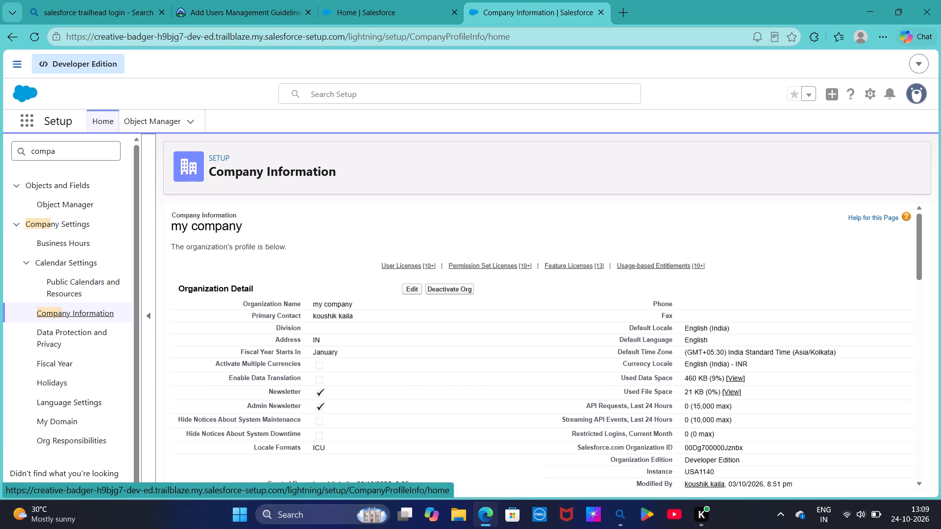
scroll(311, 354, "down", 1)
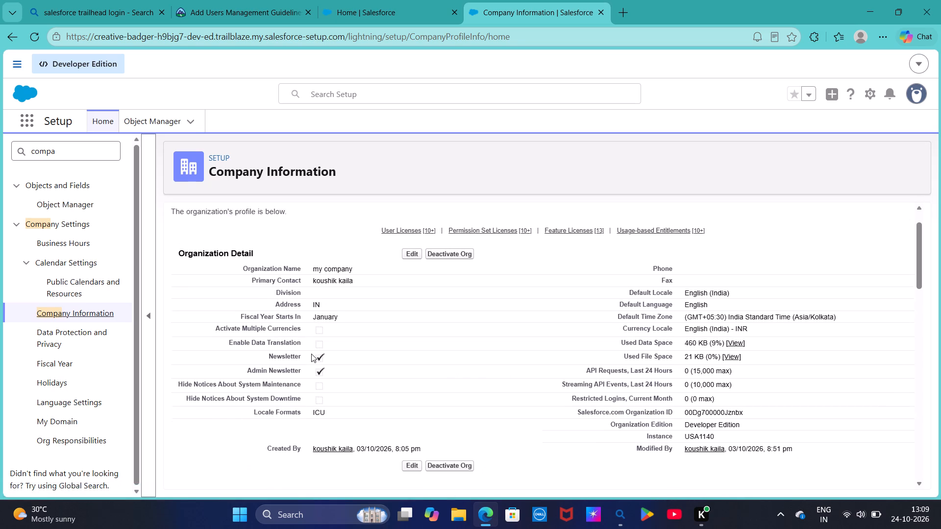
scroll(311, 354, "down", 5)
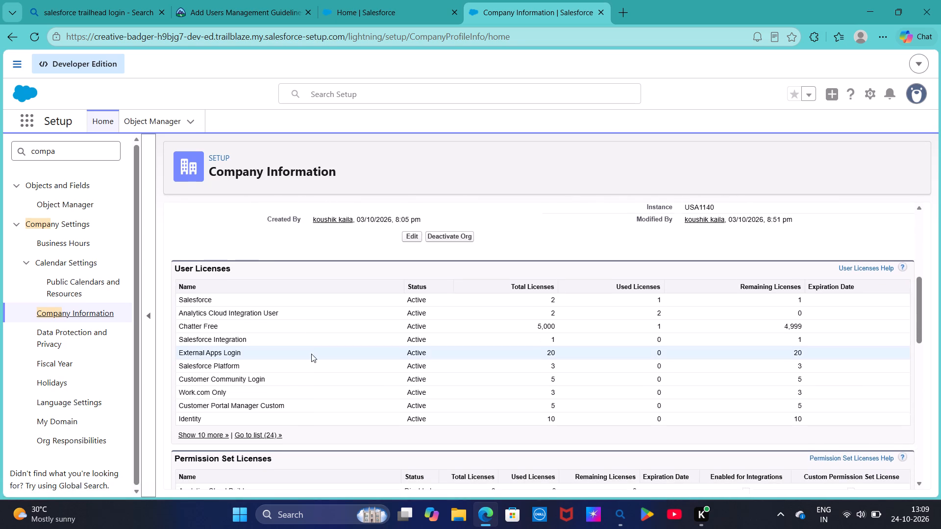
scroll(311, 354, "down", 1)
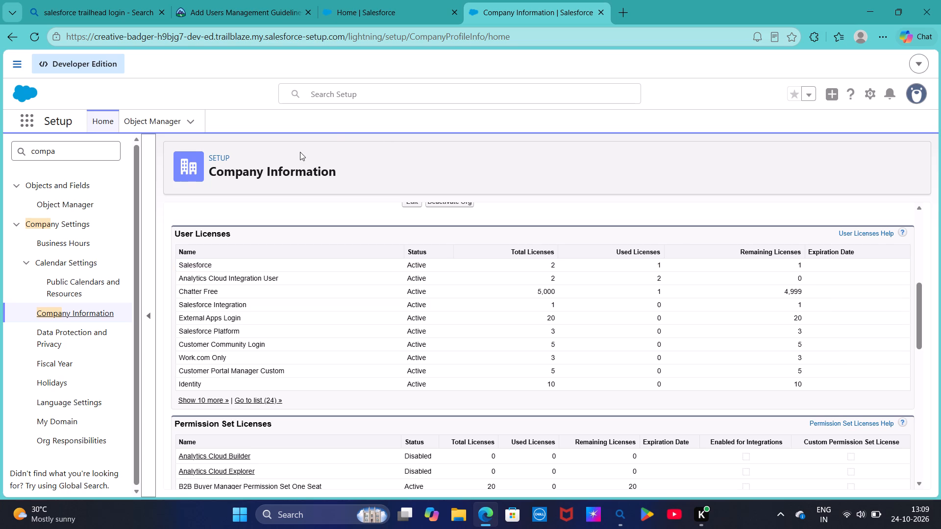
Replace the Setup search with "user" and open the Users page.
left_click(91, 157)
key("BackSpace")
key("BackSpace")
key("BackSpace")
key("BackSpace")
key("BackSpace")
key("BackSpace")
key("BackSpace")
key("BackSpace")
key("BackSpace")
key("BackSpace")
key("BackSpace")
key("BackSpace")
key("BackSpace")
key("BackSpace")
key("BackSpace")
key("BackSpace")
key("BackSpace")
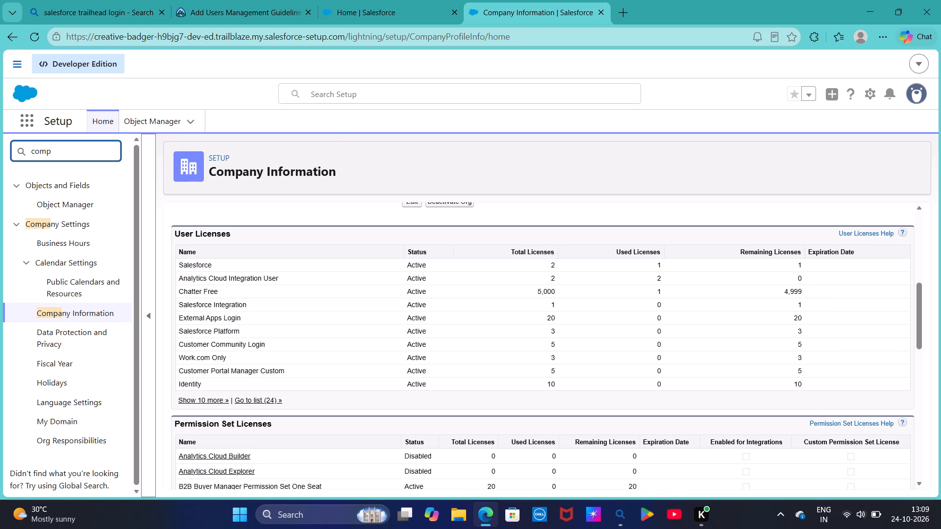
key("y")
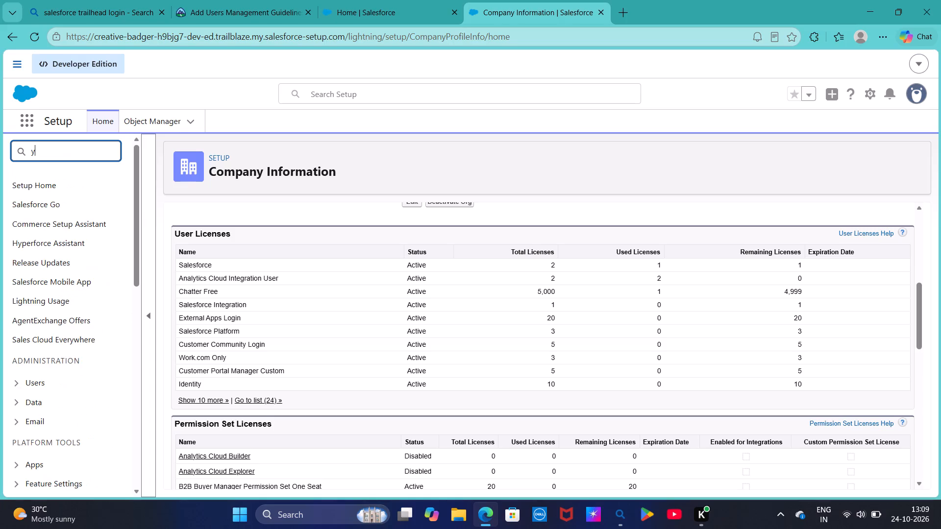
key("BackSpace")
type("user")
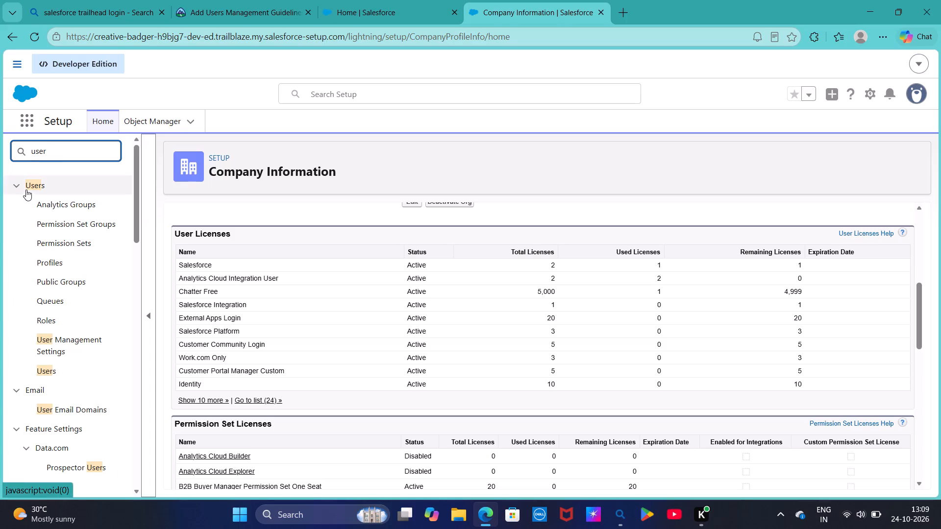
left_click(54, 372)
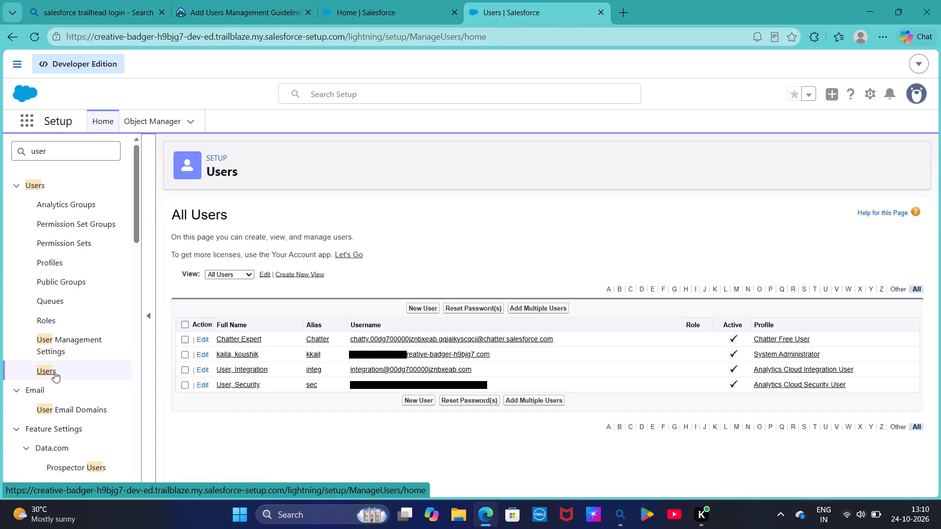
Start a new user in the org, beginning at the First Name field.
left_click(417, 308)
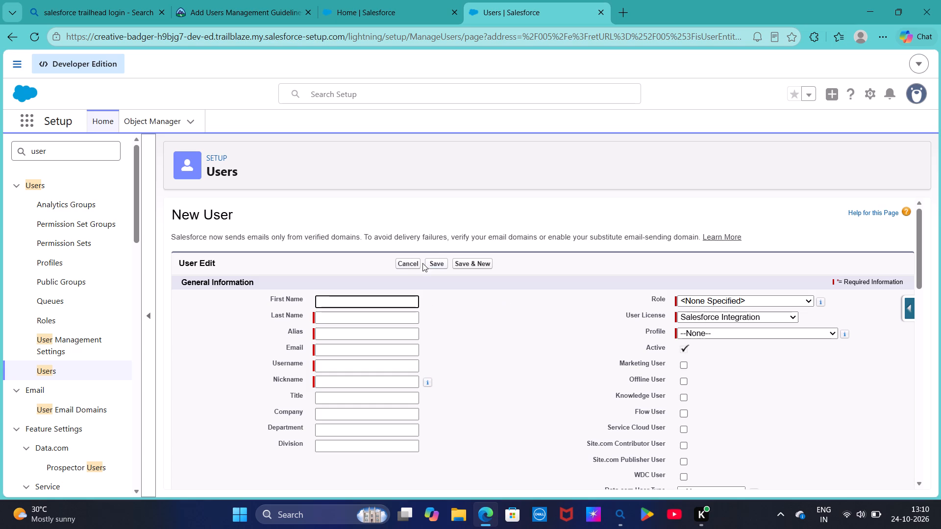
left_click(357, 294)
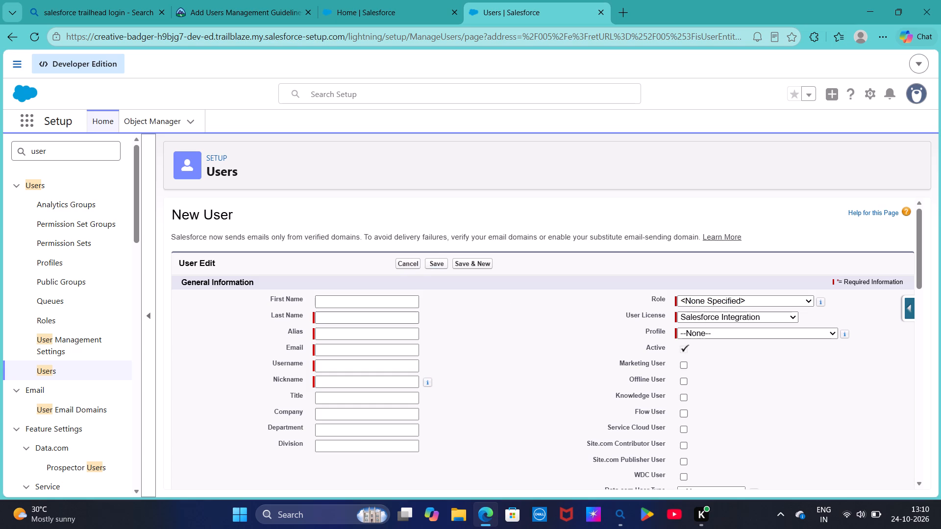
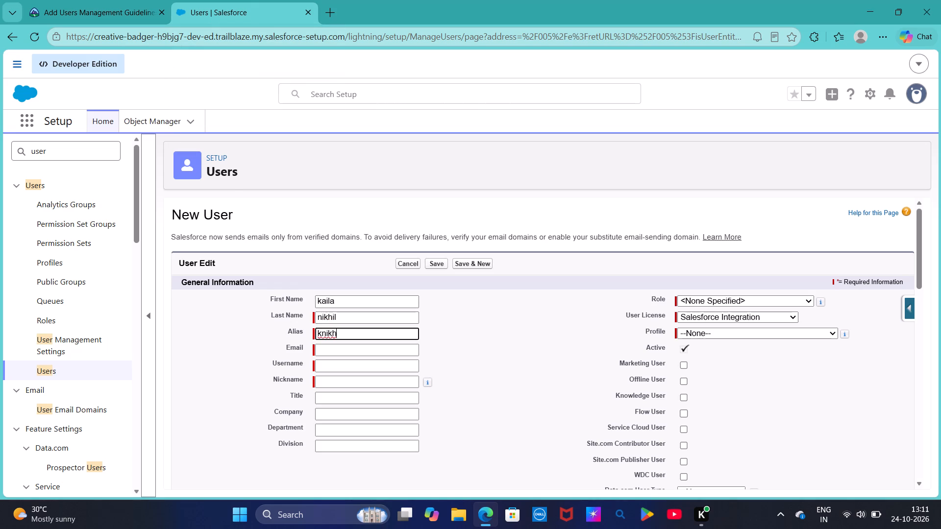
Replace the new user's Alias with testuser.
key("BackSpace")
key("BackSpace")
key("BackSpace")
key("BackSpace")
key("BackSpace")
key("BackSpace")
key("BackSpace")
key("BackSpace")
key("BackSpace")
key("BackSpace")
key("BackSpace")
key("BackSpace")
key("BackSpace")
key("BackSpace")
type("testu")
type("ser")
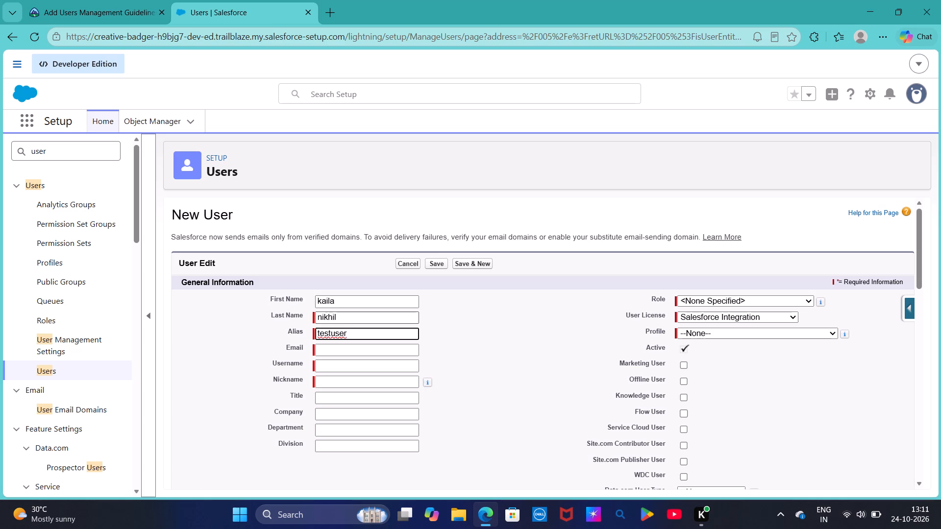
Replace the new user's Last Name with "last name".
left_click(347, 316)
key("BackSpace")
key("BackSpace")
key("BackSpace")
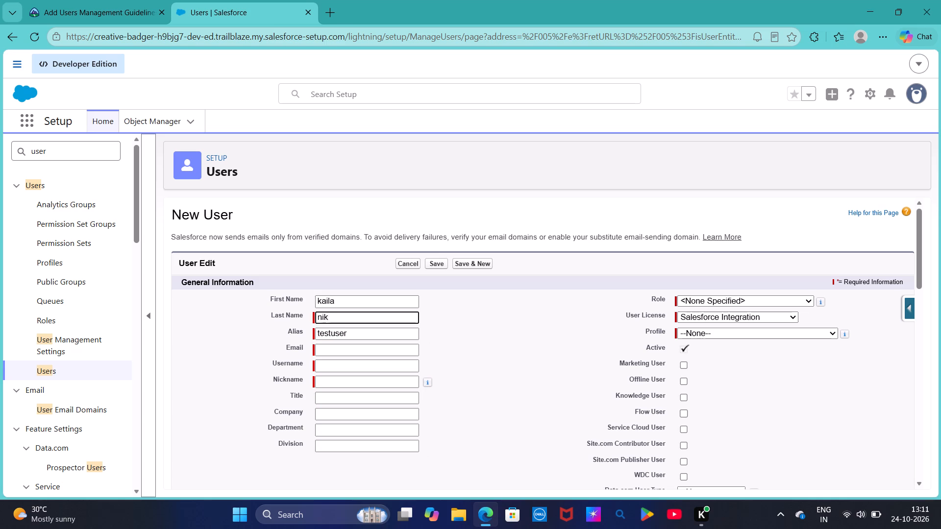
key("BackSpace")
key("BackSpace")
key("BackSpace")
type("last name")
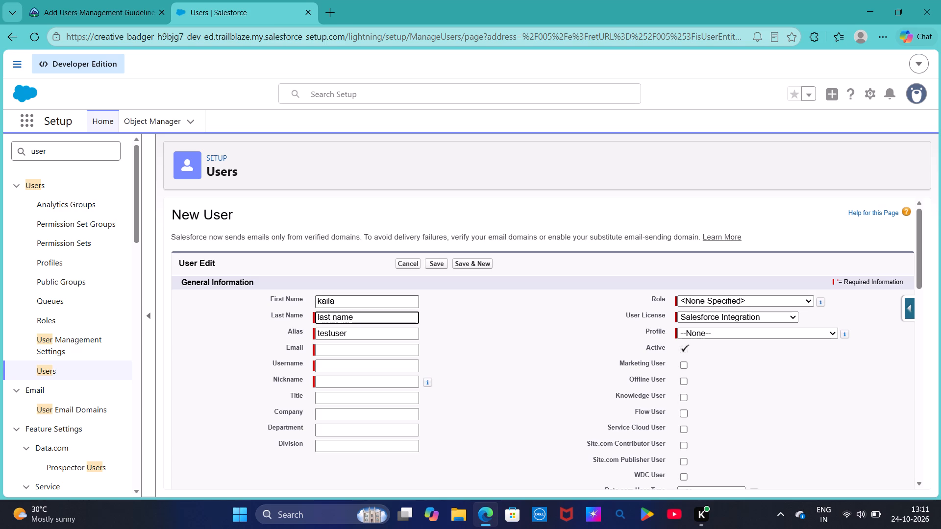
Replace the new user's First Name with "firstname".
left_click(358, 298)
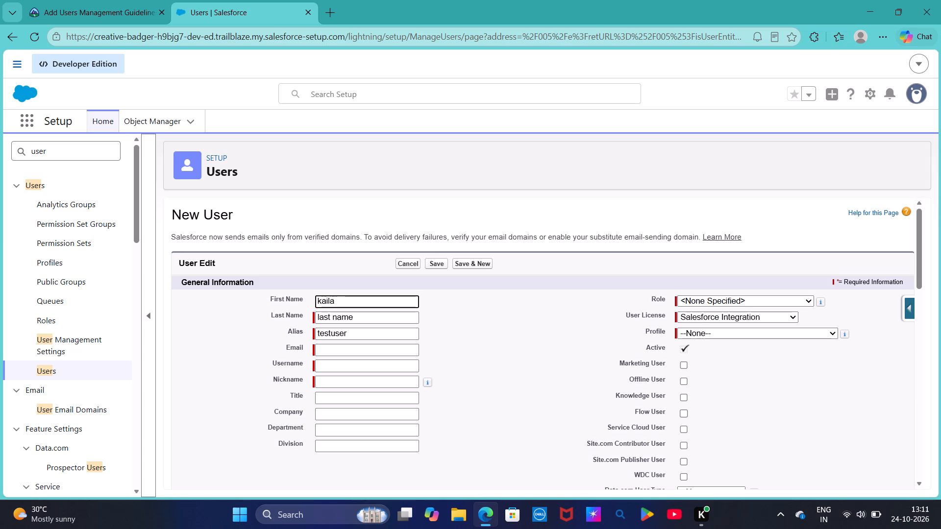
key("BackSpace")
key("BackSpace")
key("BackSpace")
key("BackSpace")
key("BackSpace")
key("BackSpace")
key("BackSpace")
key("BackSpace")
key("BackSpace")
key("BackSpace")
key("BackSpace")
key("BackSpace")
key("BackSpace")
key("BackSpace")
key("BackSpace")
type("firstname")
Set the new user's First Name to test.
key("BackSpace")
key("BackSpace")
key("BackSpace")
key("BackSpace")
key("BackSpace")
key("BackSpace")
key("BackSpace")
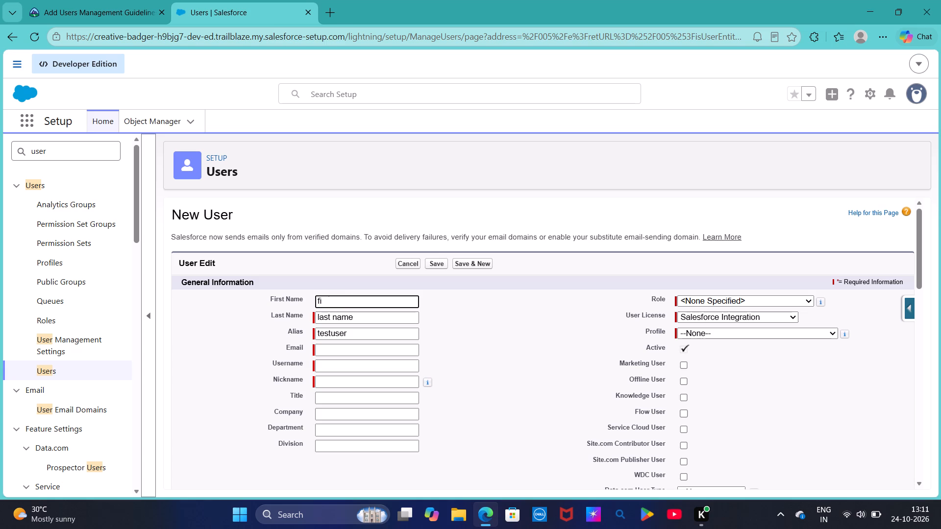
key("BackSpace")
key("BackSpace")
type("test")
Set the new user's Last Name to user.
left_click(387, 317)
key("BackSpace")
key("BackSpace")
key("BackSpace")
key("BackSpace")
key("BackSpace")
key("BackSpace")
key("BackSpace")
key("BackSpace")
key("BackSpace")
key("BackSpace")
key("BackSpace")
key("BackSpace")
key("BackSpace")
key("BackSpace")
key("BackSpace")
key("BackSpace")
key("BackSpace")
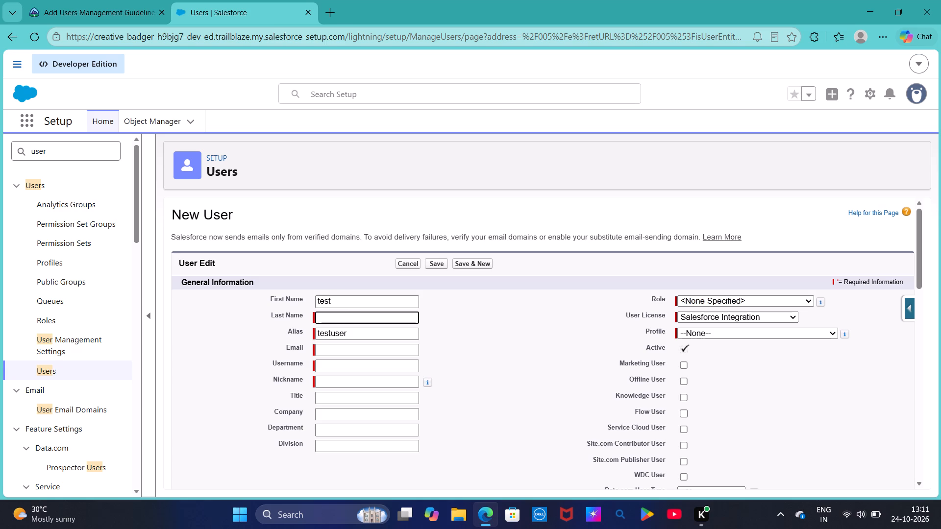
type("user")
Consult the Trailhead challenge instructions, and fill the new user's Email with the saved email address.
left_click(86, 14)
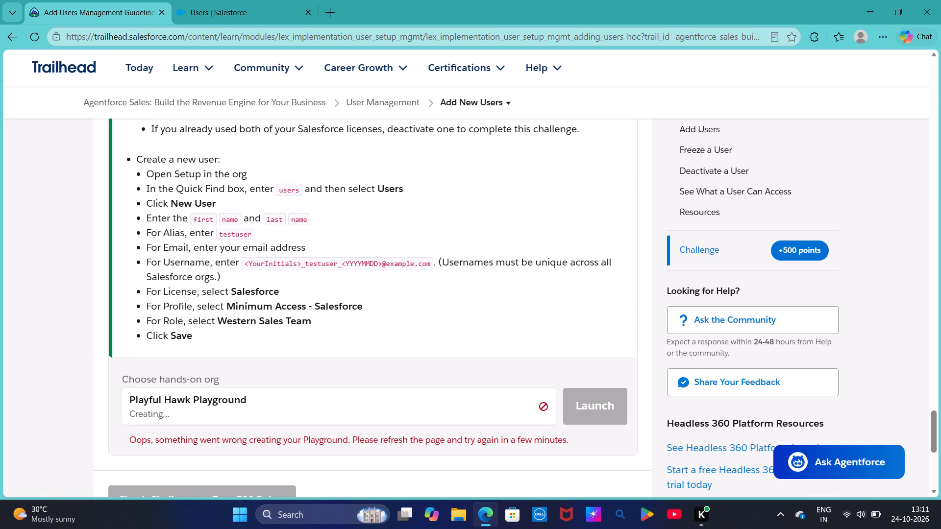
left_click(237, 27)
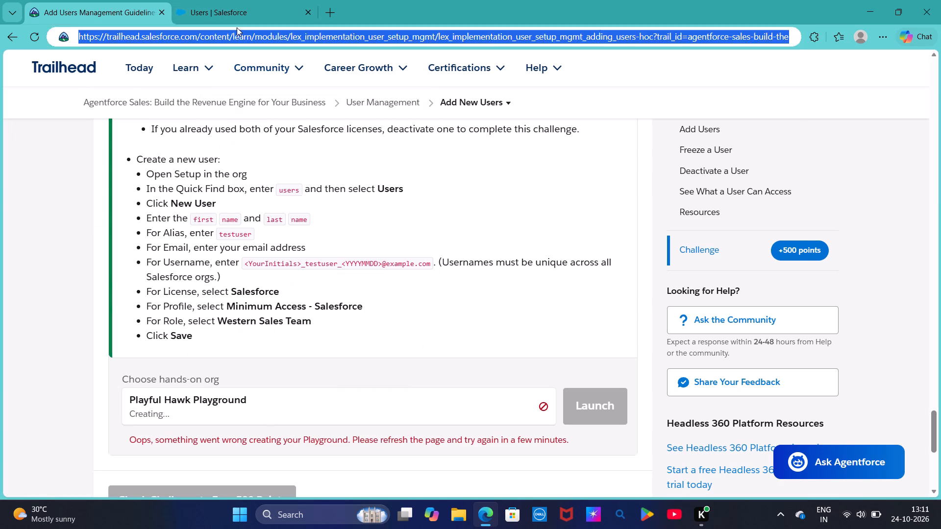
left_click(238, 10)
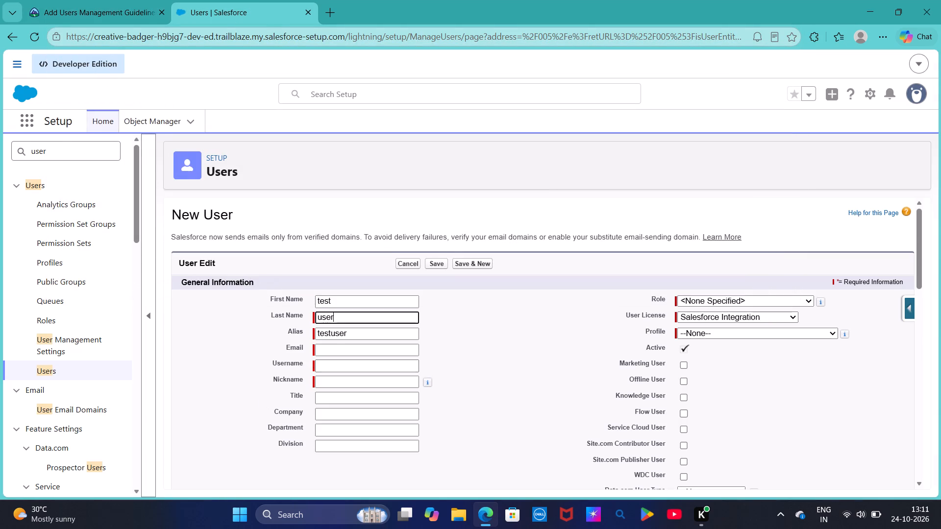
left_click(330, 351)
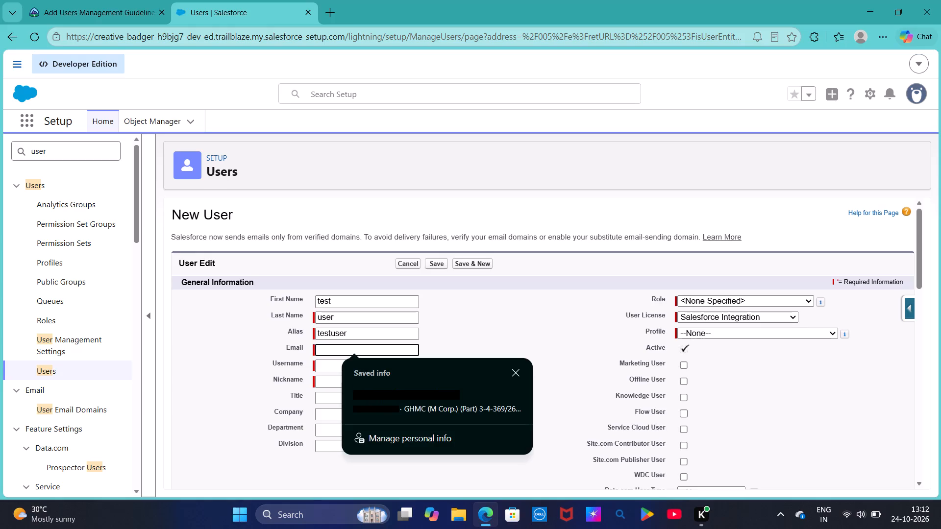
left_click(361, 390)
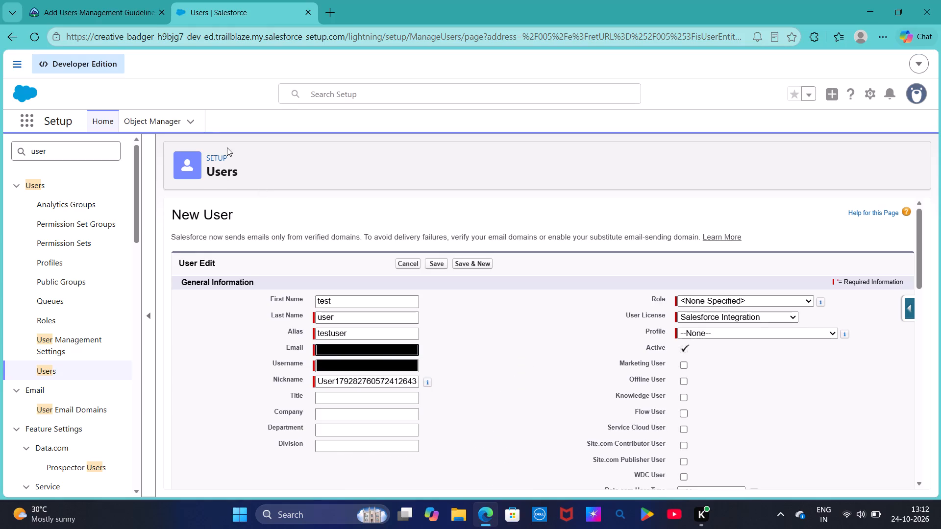
Compare the filled-in Email, Username and Nickname fields with the challenge's new-user instructions.
left_click(144, 21)
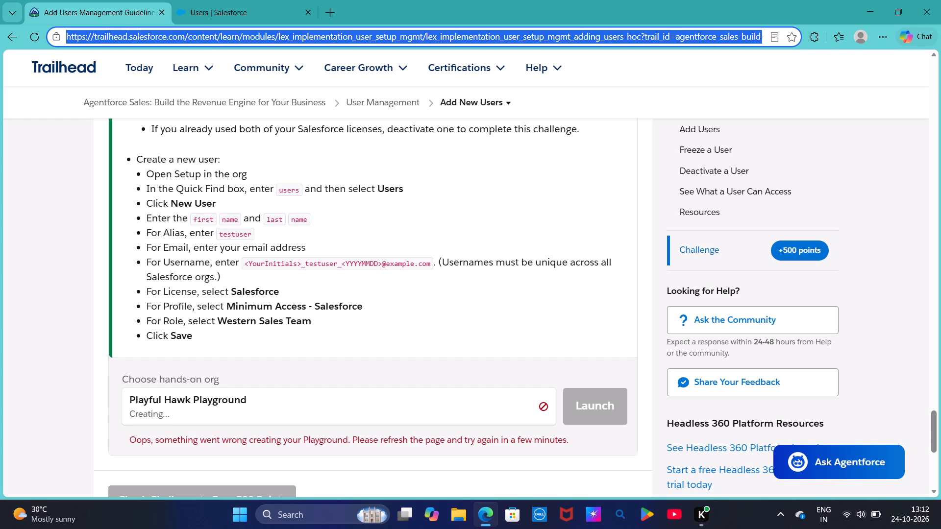
left_click(267, 19)
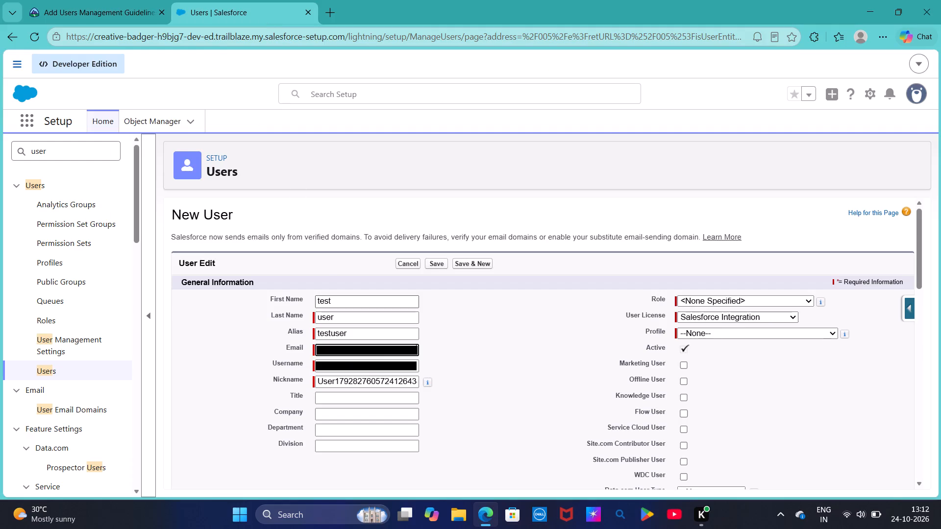
scroll(361, 377, "left", 1)
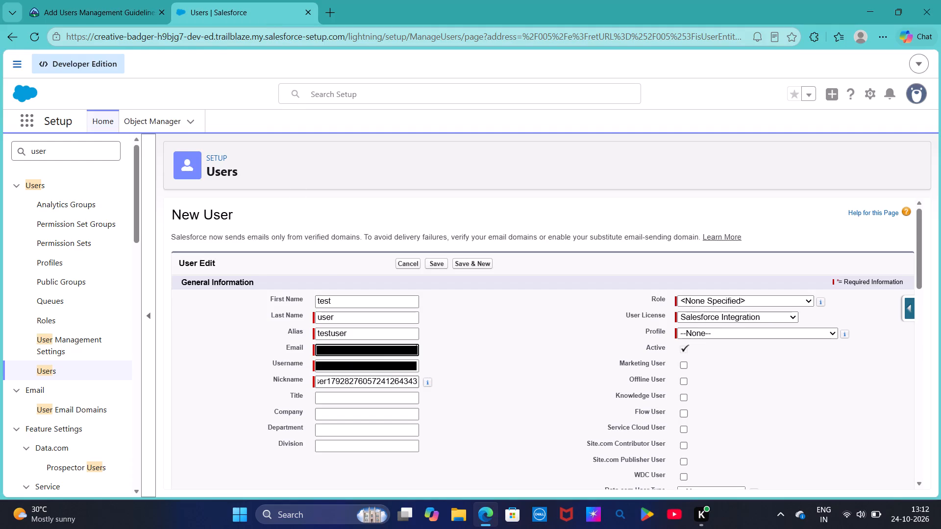
scroll(361, 377, "left", 2)
scroll(362, 384, "right", 2)
left_click(340, 396)
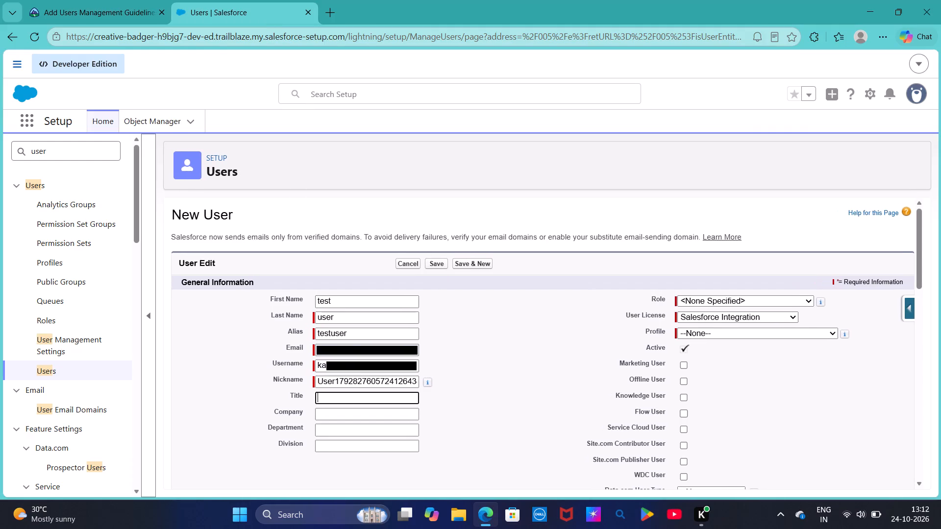
left_click(121, 12)
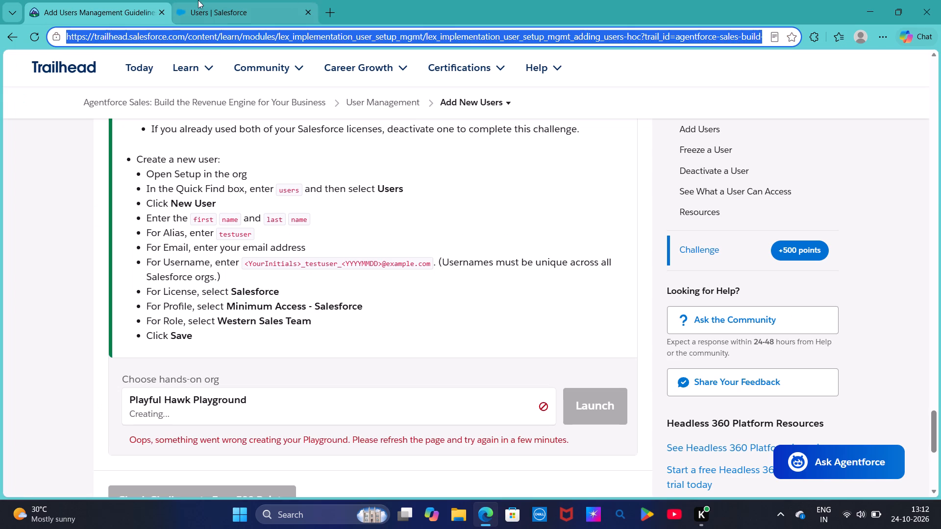
left_click(220, 8)
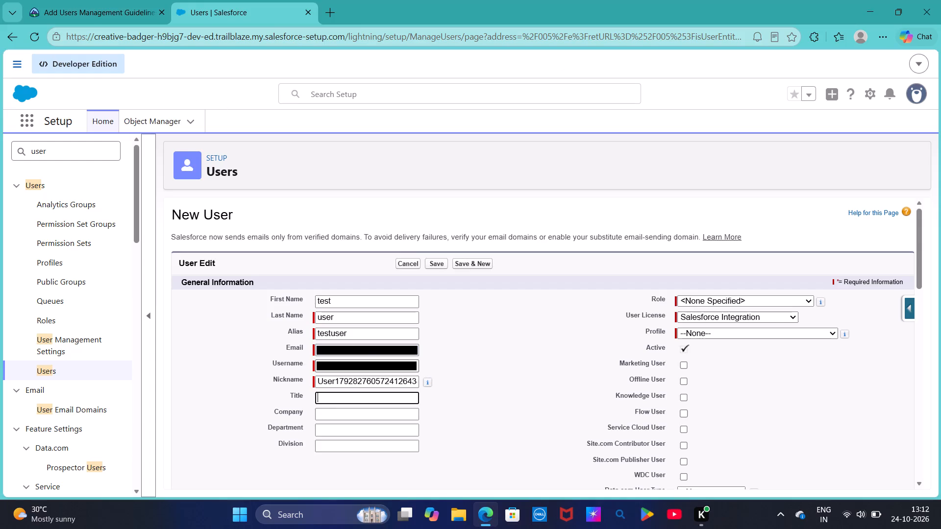
Clear the autofilled Username of the new user.
left_click(415, 366)
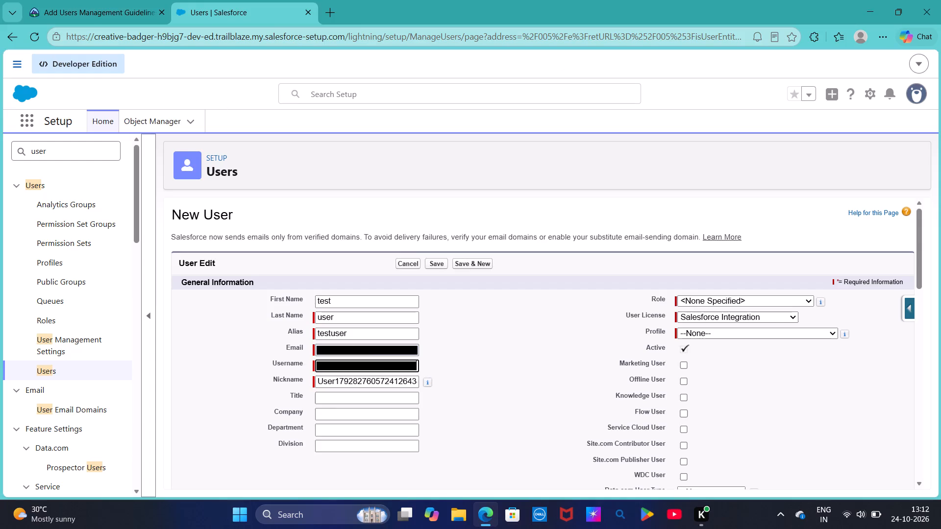
key("BackSpace")
key("BackSpace")
key("BackSpace")
key("BackSpace")
key("BackSpace")
key("BackSpace")
key("BackSpace")
key("BackSpace")
key("BackSpace")
key("BackSpace")
key("BackSpace")
key("BackSpace")
key("BackSpace")
key("BackSpace")
key("BackSpace")
key("BackSpace")
key("BackSpace")
key("BackSpace")
key("BackSpace")
key("BackSpace")
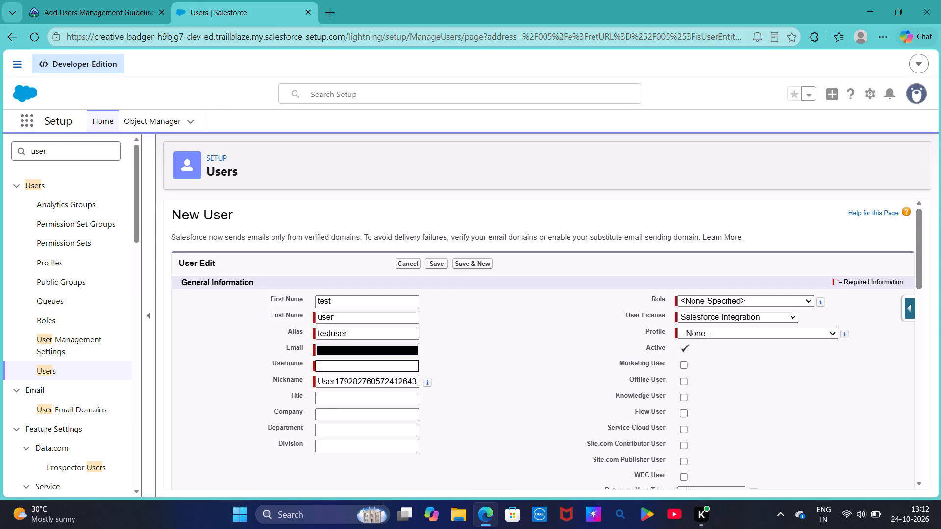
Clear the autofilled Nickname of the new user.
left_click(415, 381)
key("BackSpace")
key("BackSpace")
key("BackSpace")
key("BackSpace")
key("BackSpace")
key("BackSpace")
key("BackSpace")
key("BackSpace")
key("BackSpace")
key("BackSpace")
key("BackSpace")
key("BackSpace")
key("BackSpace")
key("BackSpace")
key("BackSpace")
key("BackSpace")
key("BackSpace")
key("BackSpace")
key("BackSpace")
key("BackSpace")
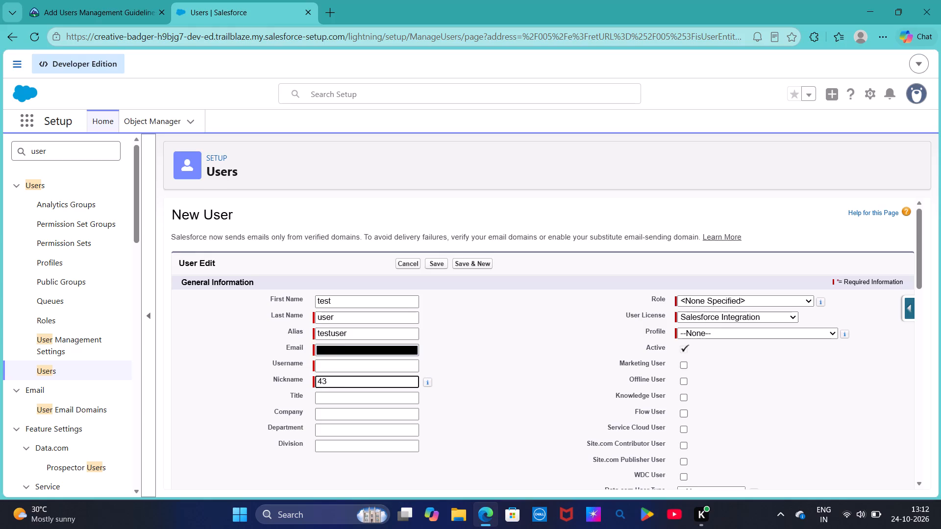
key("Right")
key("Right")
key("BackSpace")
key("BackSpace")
Check the challenge's username format, and start the new user's Username with KK_testuser_.
left_click(95, 21)
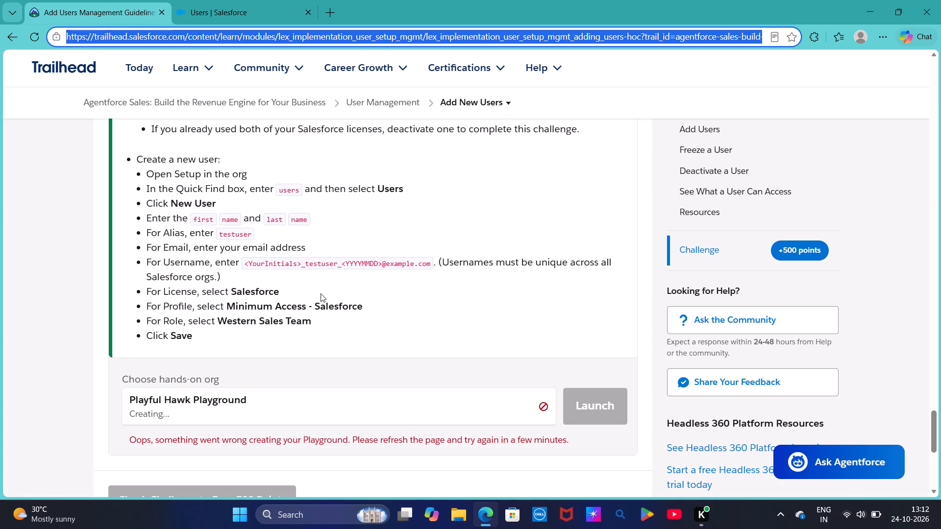
left_click(240, 8)
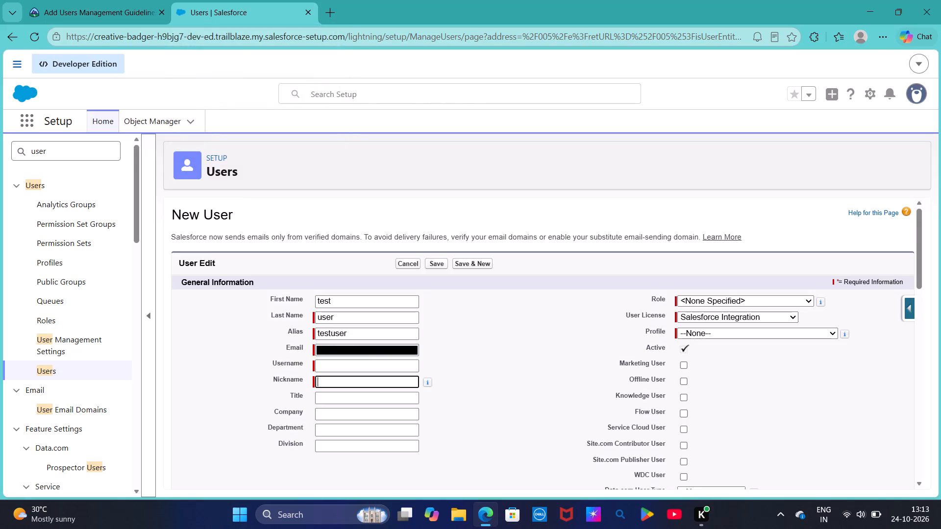
left_click_drag(339, 372, 333, 365)
left_click(333, 365)
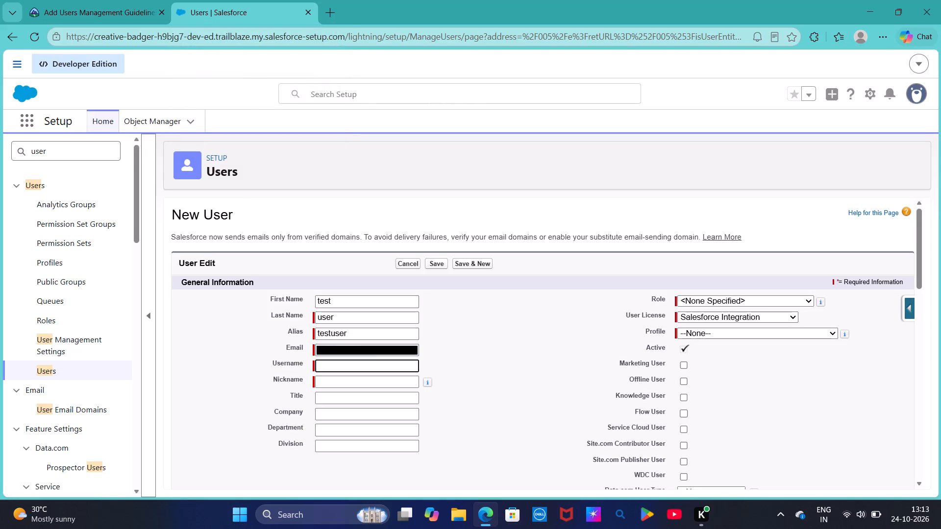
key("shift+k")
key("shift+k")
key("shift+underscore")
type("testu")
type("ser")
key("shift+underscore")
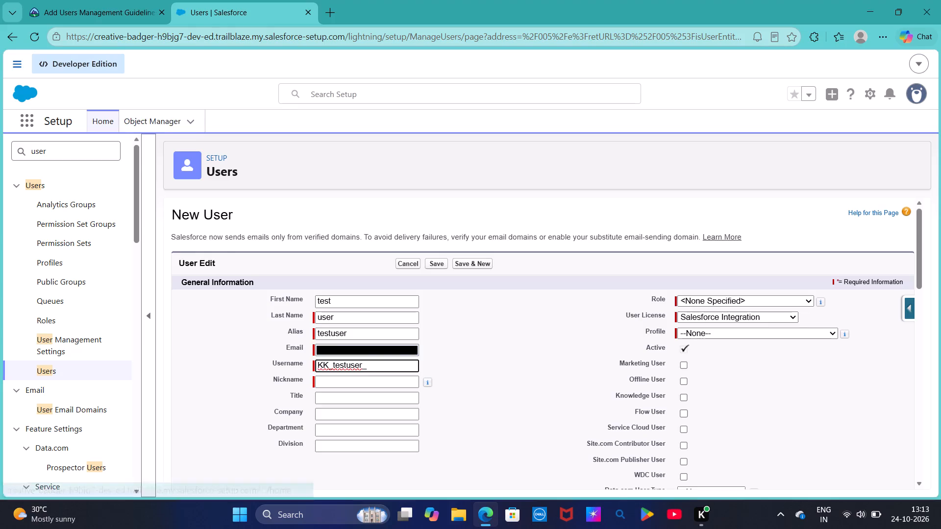
Recheck the username format in the challenge, and enclose the initials KK in angle brackets in the Username.
left_click_drag(107, 31, 111, 8)
left_click(111, 8)
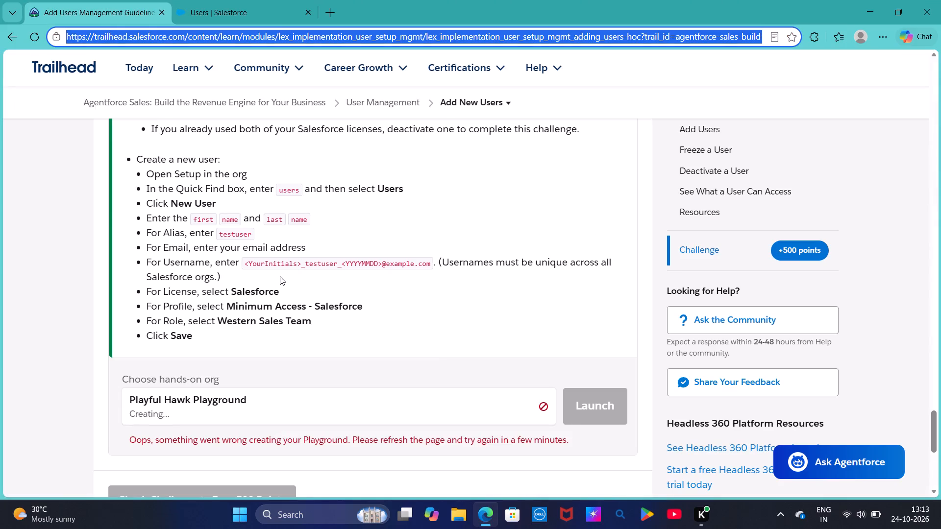
left_click(274, 15)
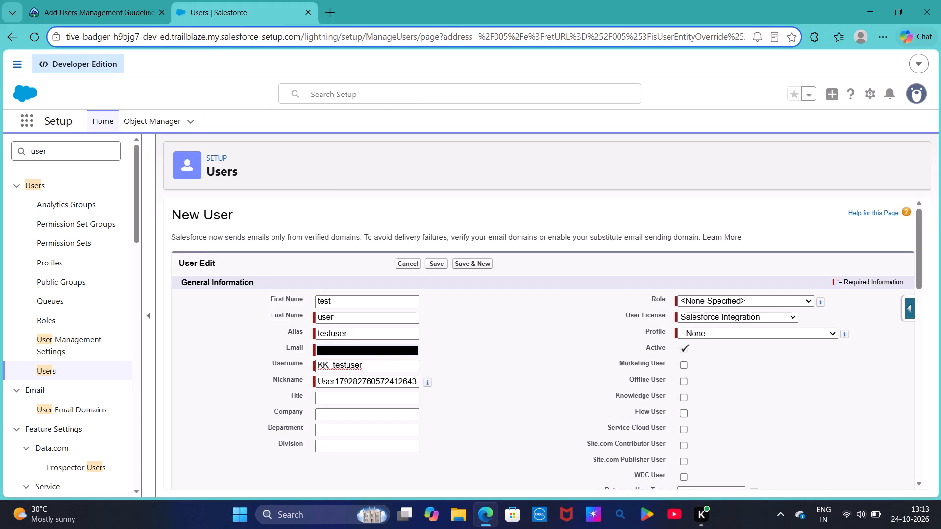
left_click(333, 362)
key("Left")
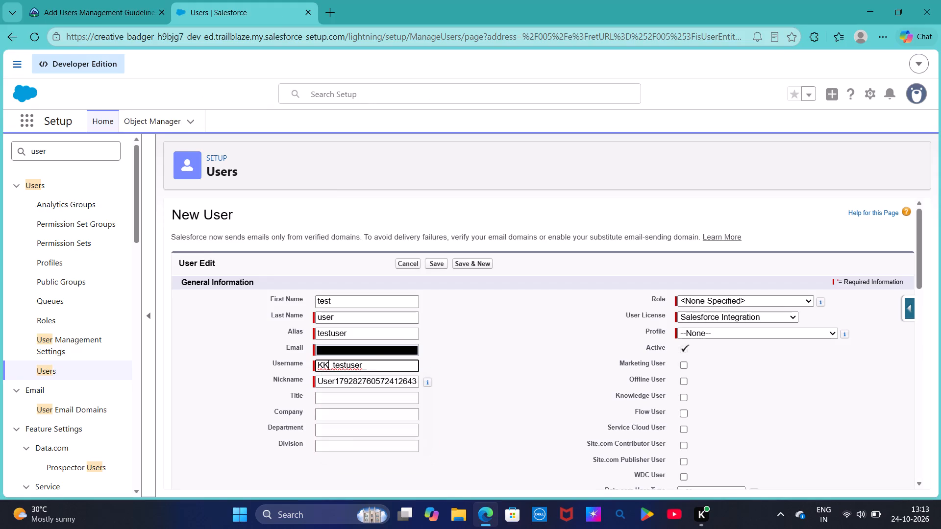
key("shift+greater")
key("Left")
key("Left")
key("Left")
key("shift+Right")
key("BackSpace")
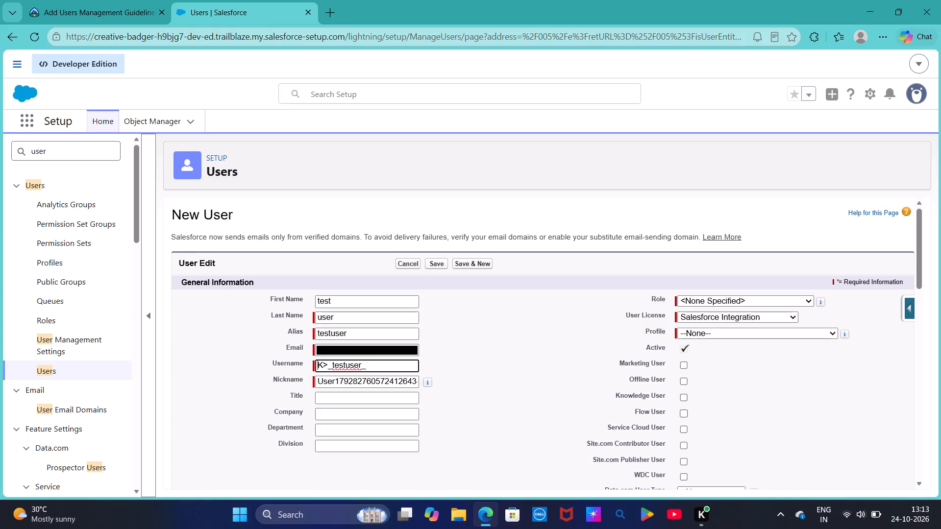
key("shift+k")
key("Left")
key("shift+less")
Consult the challenge instructions again, and append the date enclosed in angle brackets to the end of the Username.
left_click(384, 370)
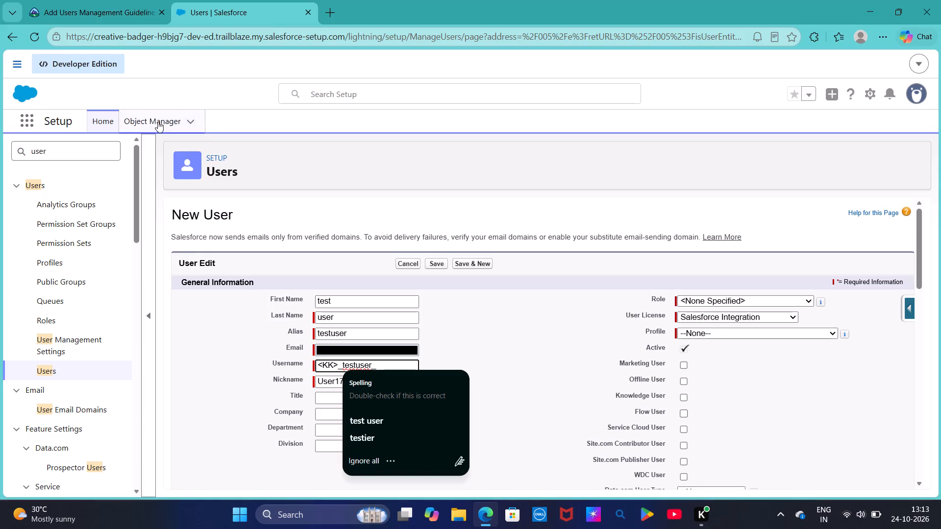
left_click_drag(121, 0, 122, 8)
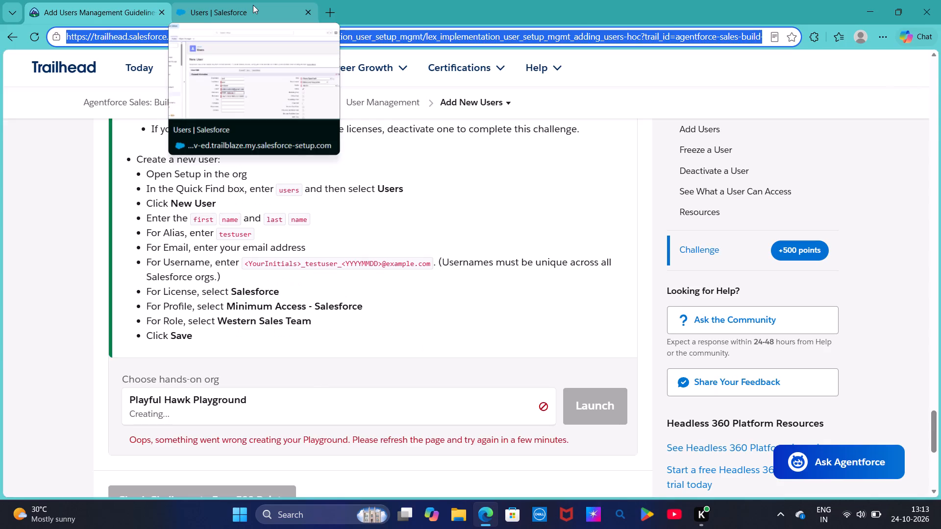
left_click(253, 5)
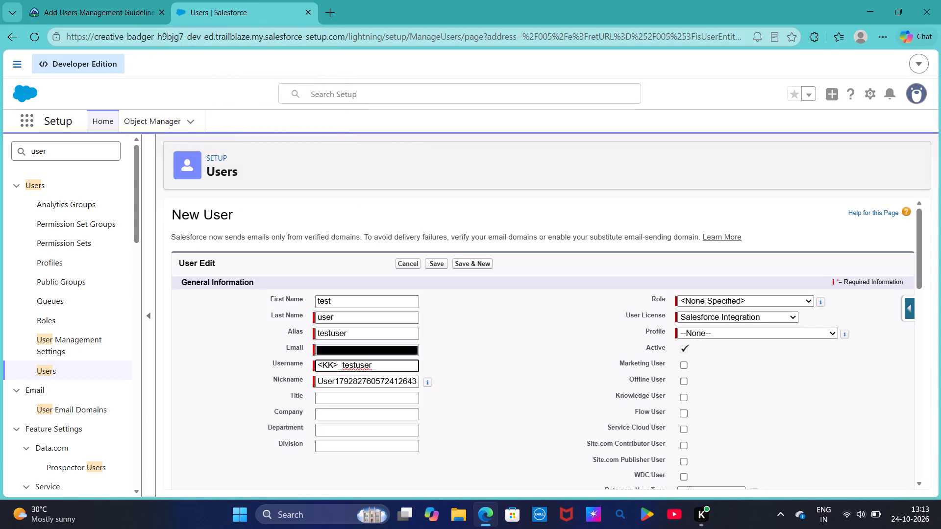
key("shift+less")
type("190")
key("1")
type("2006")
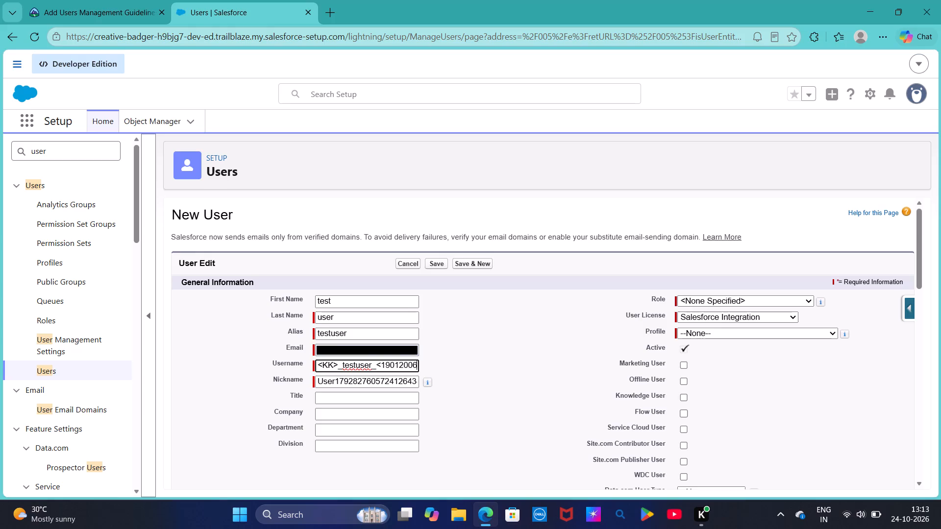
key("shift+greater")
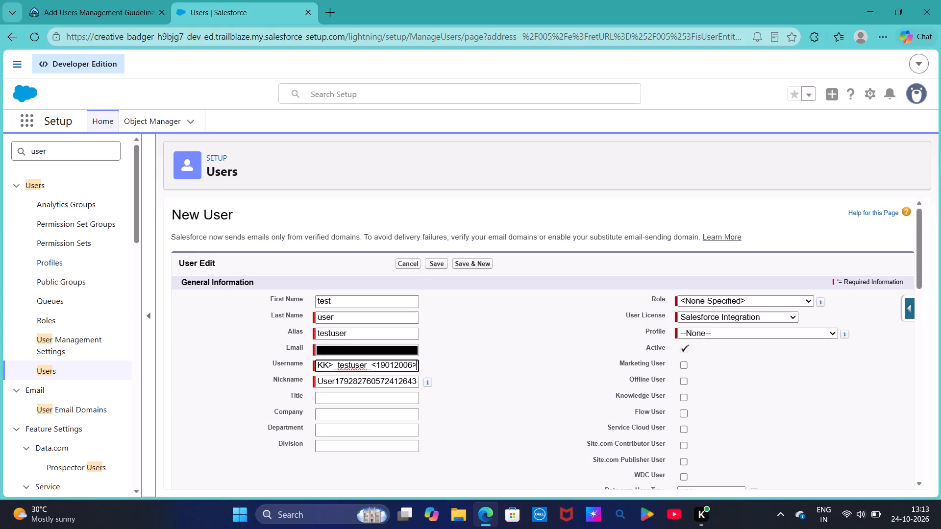
Check the required username ending in the challenge, and append the example.com email domain to the Username.
left_click(134, 1)
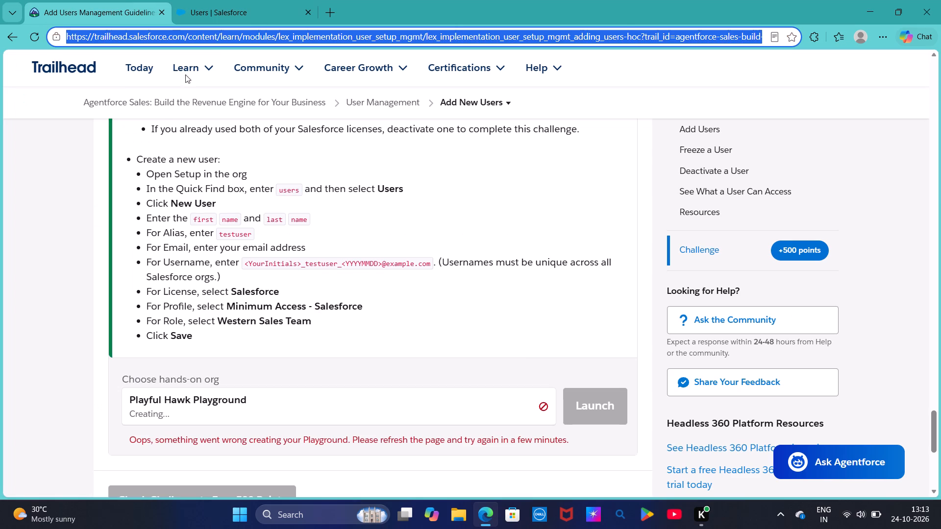
left_click(594, 232)
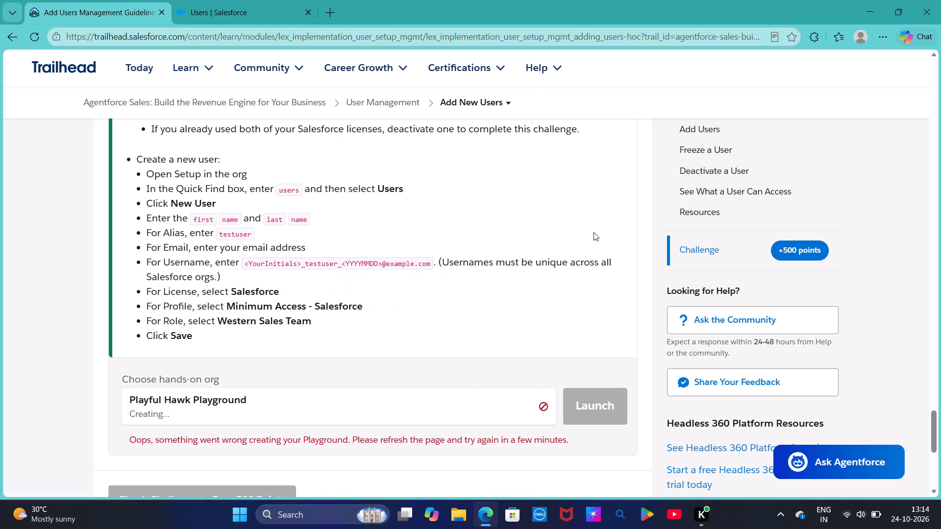
left_click(240, 13)
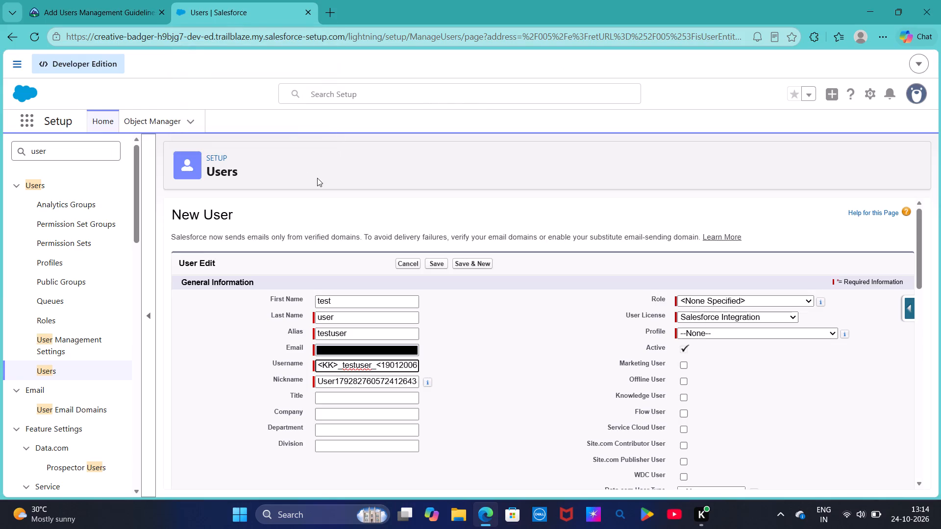
left_click(383, 362)
key("Right")
key("Right")
key("Right")
key("Right")
key("Right")
key("Right")
key("Right")
key("Right")
key("Right")
key("Right")
key("Right")
key("Right")
key("Right")
key("Right")
key("Right")
key("Right")
key("Right")
key("Right")
key("Right")
key("Right")
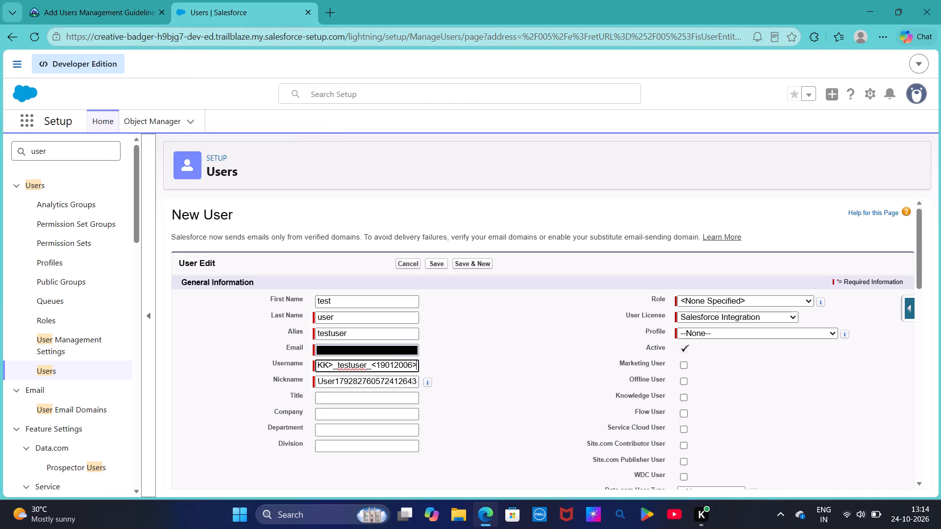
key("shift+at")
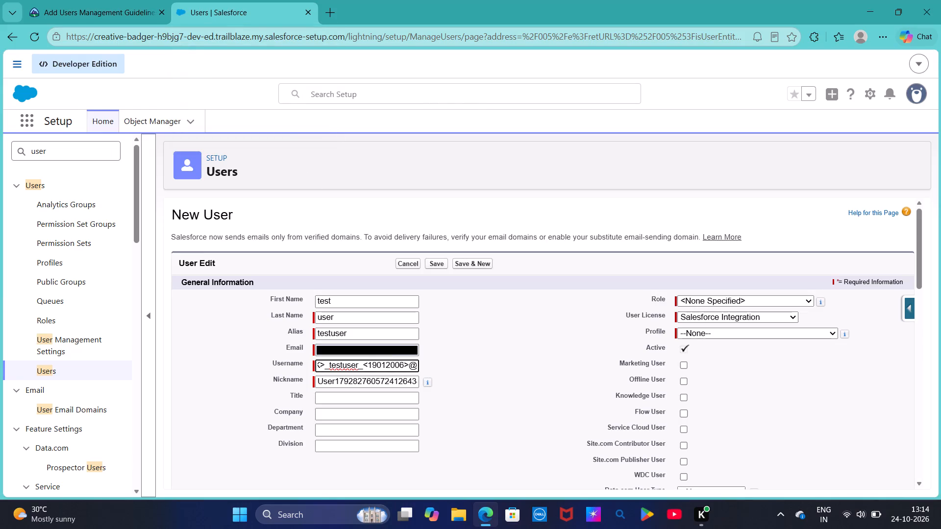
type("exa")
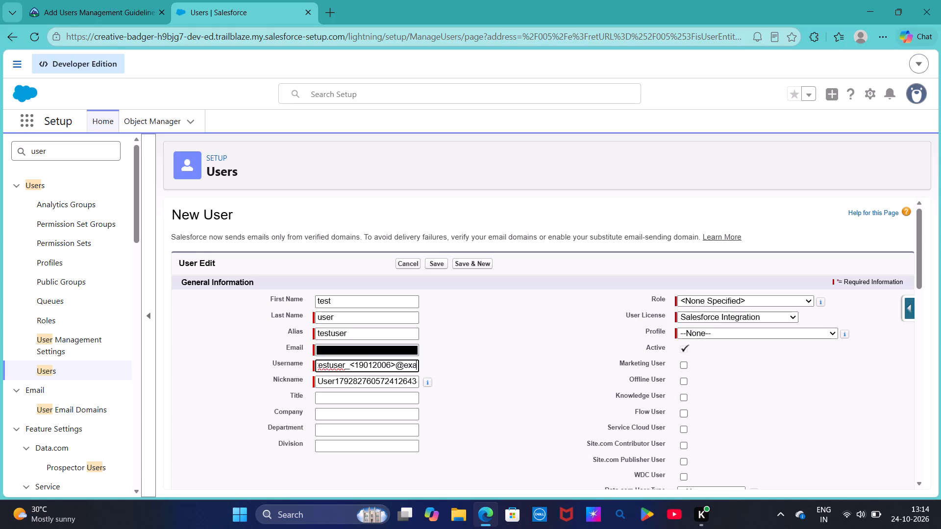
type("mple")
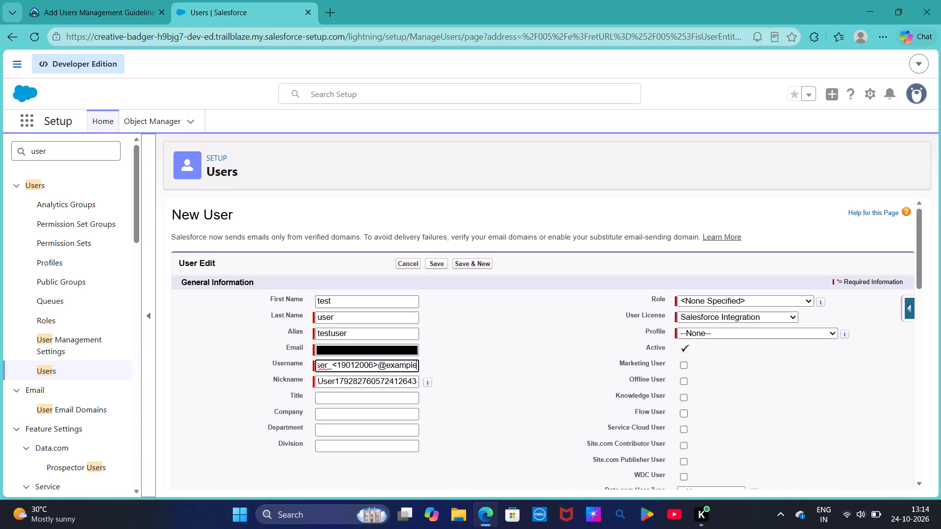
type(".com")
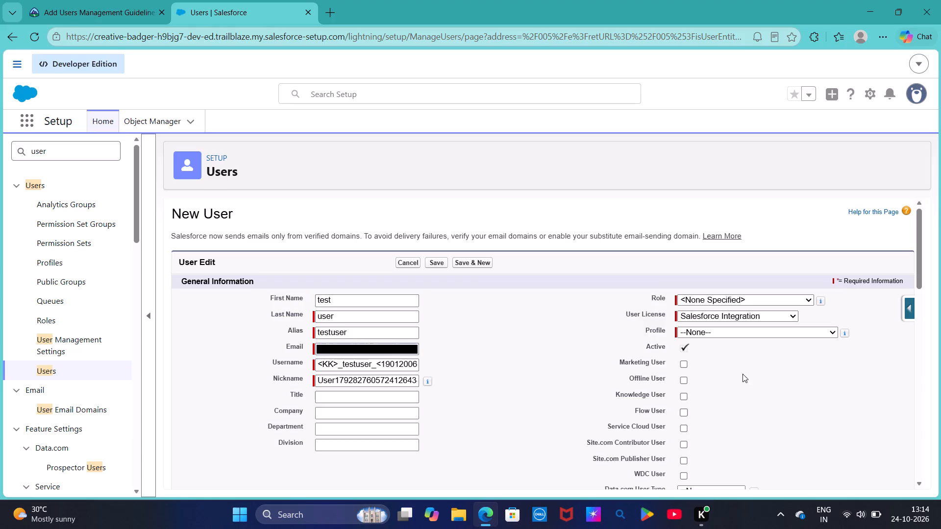
Set the new user's User License to Salesforce and Profile to Minimum Access - Salesforce.
left_click(768, 333)
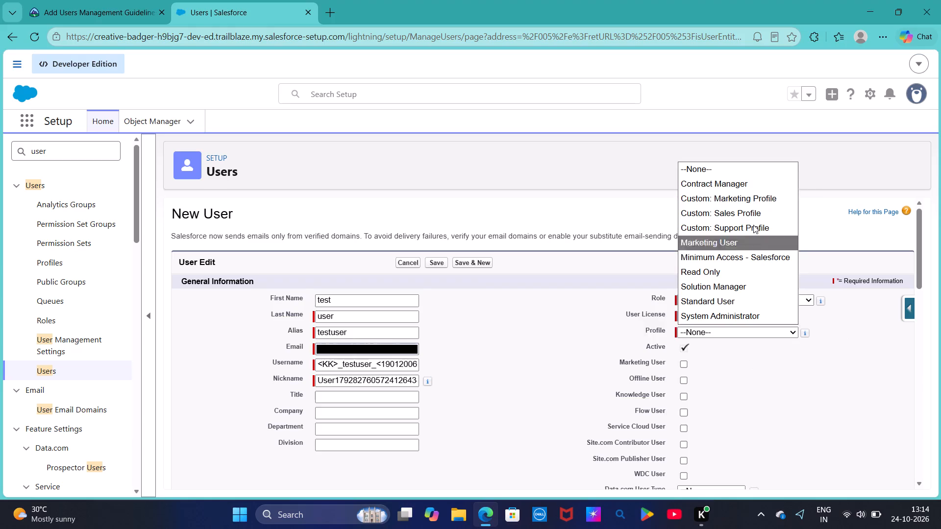
left_click(751, 259)
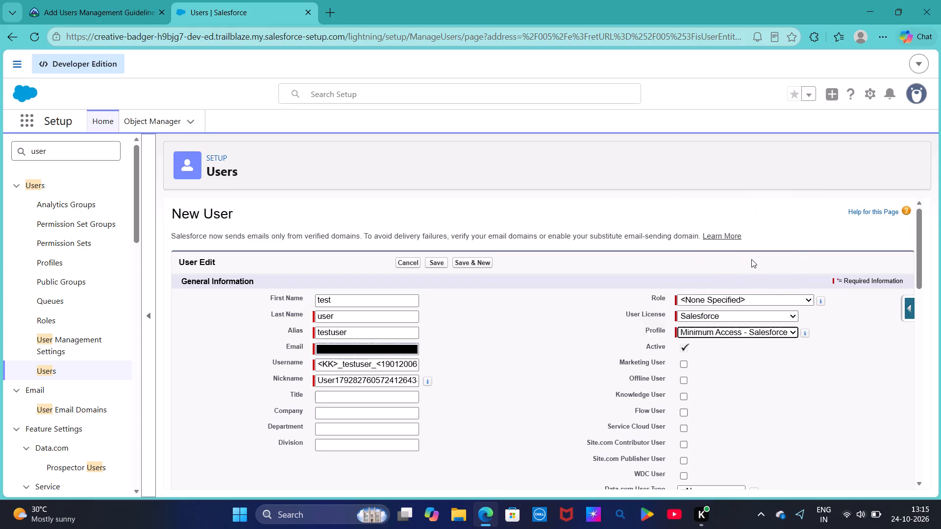
Set the new user's Role to Western Sales Team and try to save the user.
left_click(750, 297)
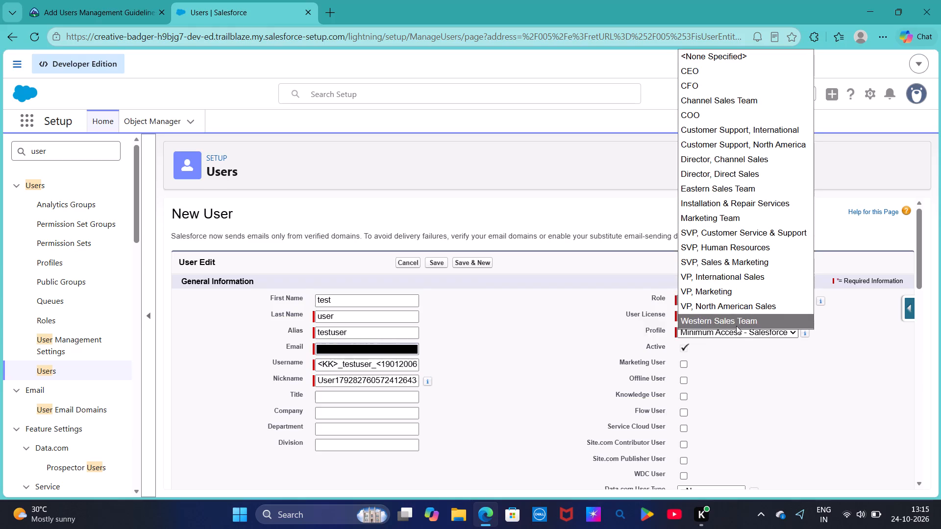
scroll(726, 160, "up", 1)
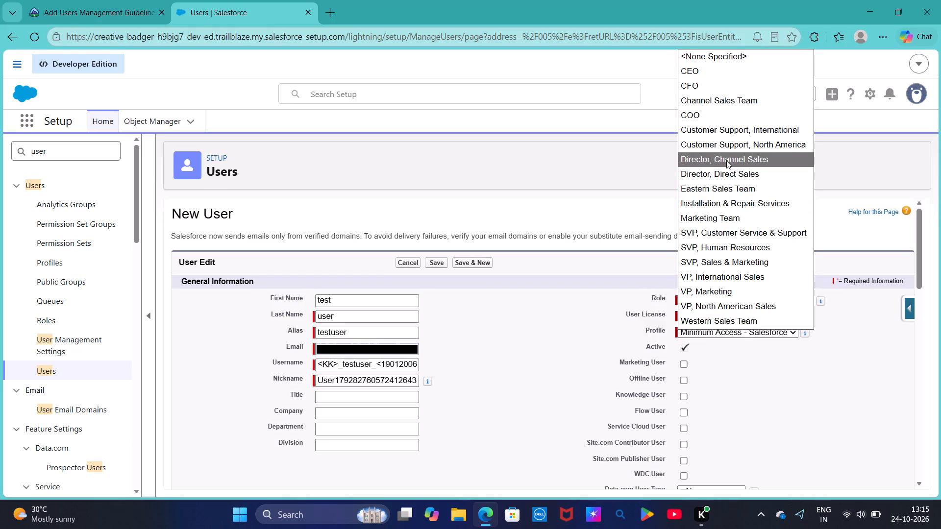
scroll(726, 160, "up", 1)
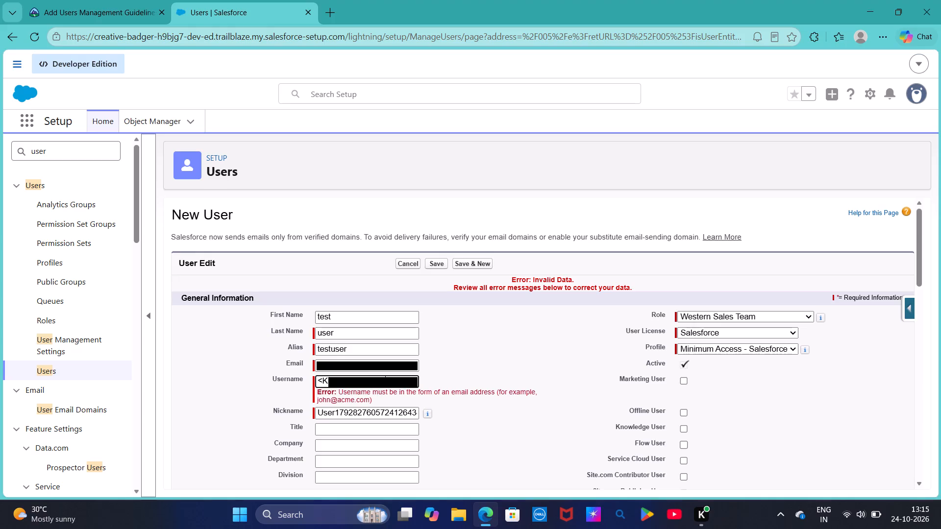
Remove the angle brackets around the date in the new user's Username.
key("Left")
key("BackSpace")
key("BackSpace")
key("BackSpace")
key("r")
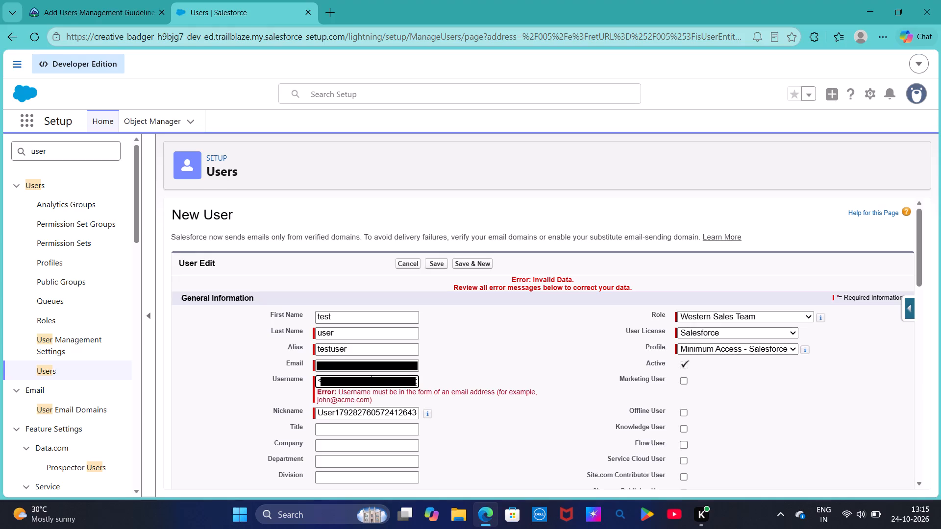
key("Right")
key("Right")
key("Right")
key("Right")
key("Right")
key("Right")
key("Right")
key("Right")
key("Right")
key("BackSpace")
key("Right")
key("Right")
key("Right")
key("Right")
key("Right")
key("Right")
key("Right")
key("Right")
key("Right")
key("Right")
key("Right")
key("Right")
key("Right")
key("Left")
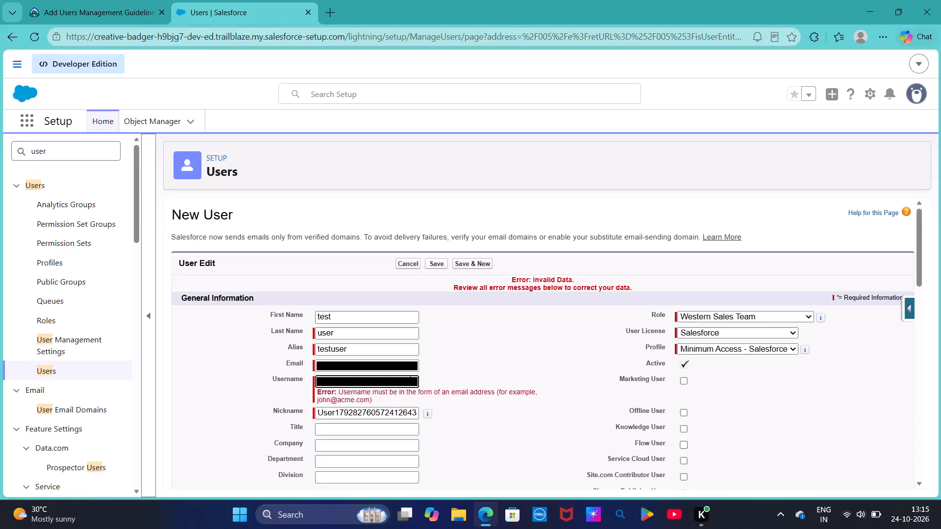
key("Left")
key("Left")
key("Left")
key("BackSpace")
key("BackSpace")
key("BackSpace")
key("BackSpace")
key("BackSpace")
key("BackSpace")
key("BackSpace")
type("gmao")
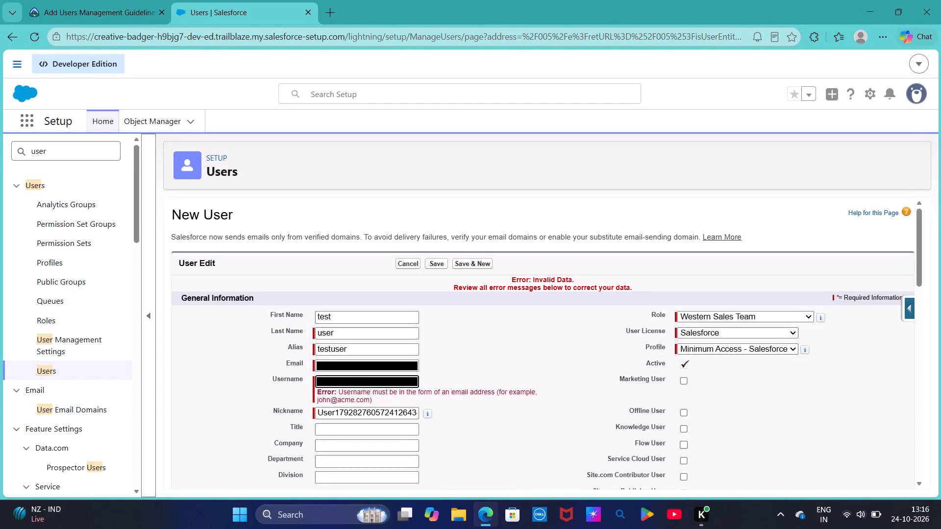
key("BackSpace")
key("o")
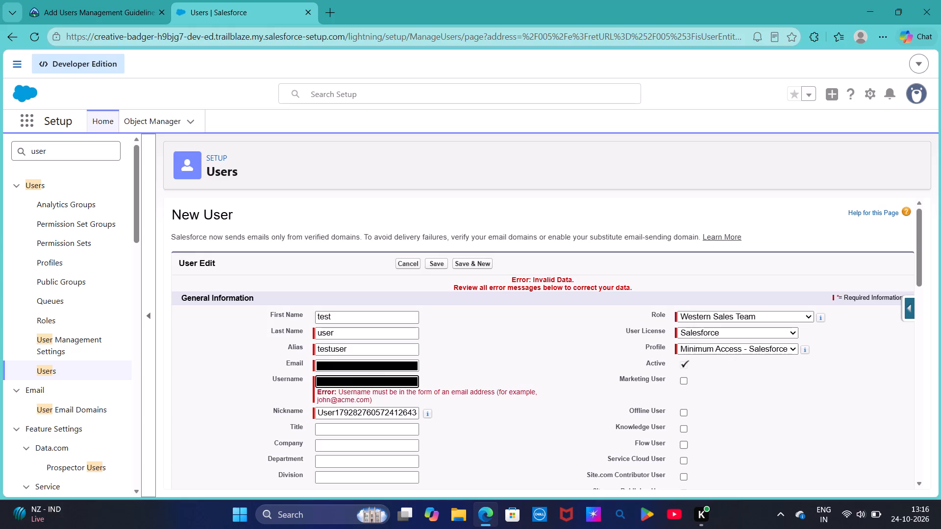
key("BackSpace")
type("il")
Remove the angle brackets around the initials at the start of the Username, and save the new user.
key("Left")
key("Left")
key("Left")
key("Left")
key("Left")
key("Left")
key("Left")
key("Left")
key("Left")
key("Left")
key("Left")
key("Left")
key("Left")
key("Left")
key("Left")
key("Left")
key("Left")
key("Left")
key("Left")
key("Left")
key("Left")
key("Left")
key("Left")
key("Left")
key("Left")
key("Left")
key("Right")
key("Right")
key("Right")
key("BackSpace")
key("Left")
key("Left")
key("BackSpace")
left_click(432, 265)
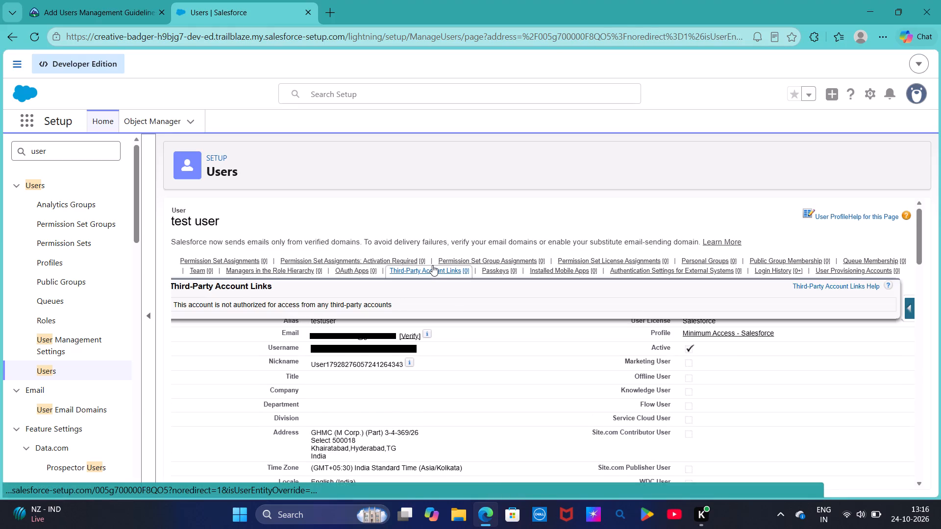
Return to the Add New Users challenge on Trailhead and try to check it for 500 points.
left_click(145, 15)
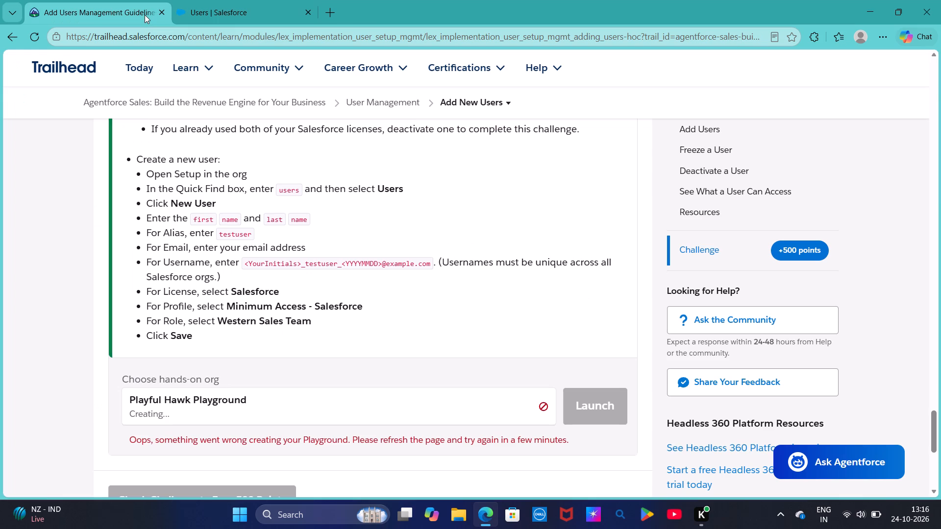
scroll(297, 474, "right", 2)
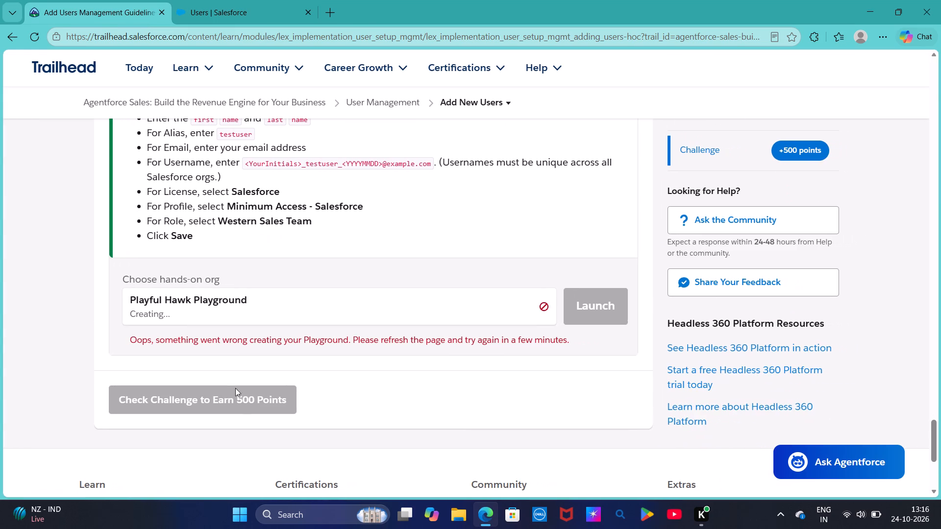
left_click_drag(582, 305, 163, 397)
double_click(163, 397)
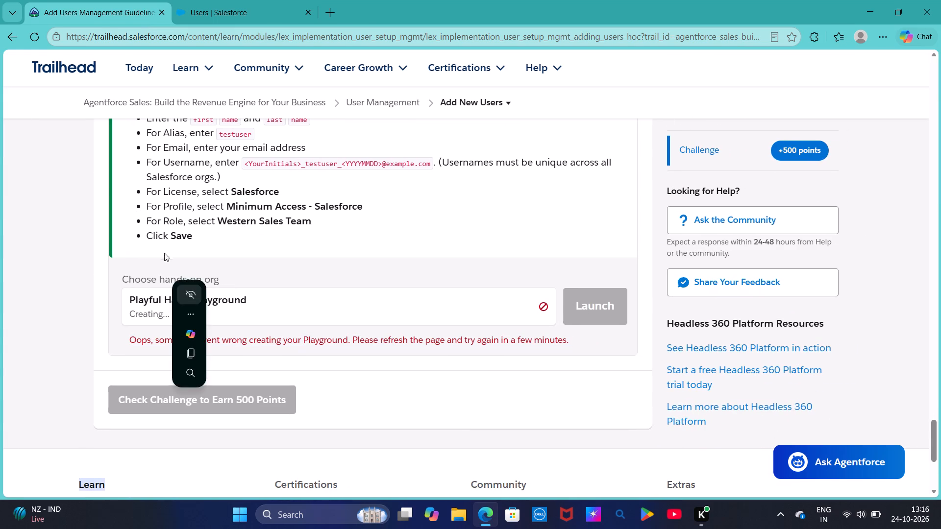
left_click_drag(431, 161, 414, 264)
left_click(414, 264)
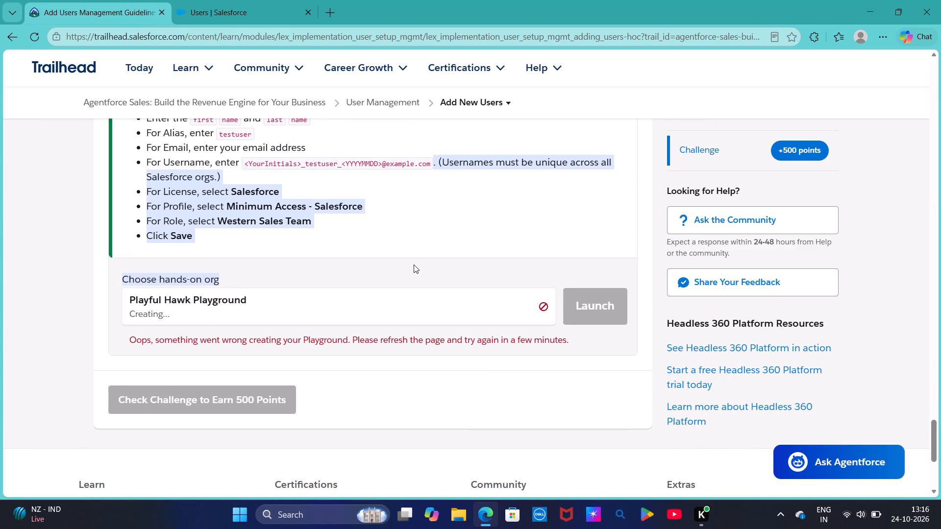
Go back to the User Management module overview and reopen its Add New Users unit.
scroll(414, 264, "up", 15)
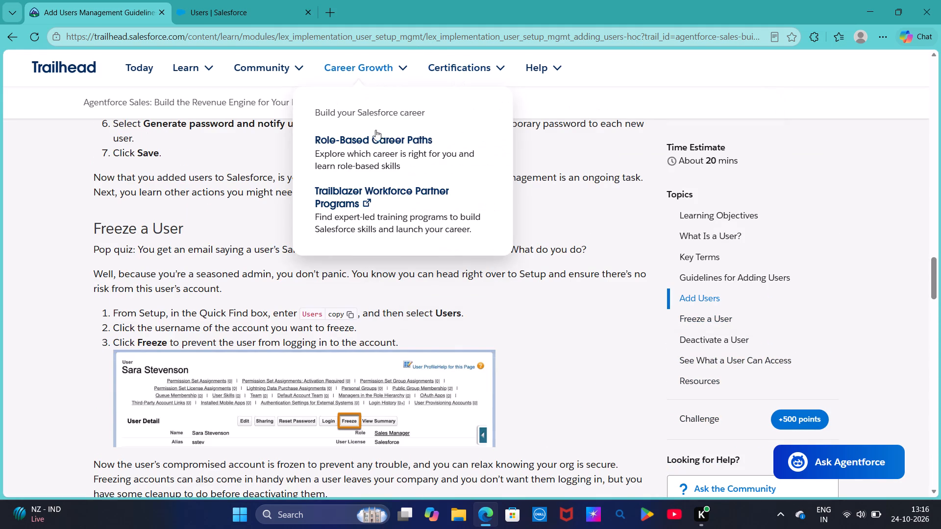
left_click_drag(576, 135, 403, 104)
left_click(403, 104)
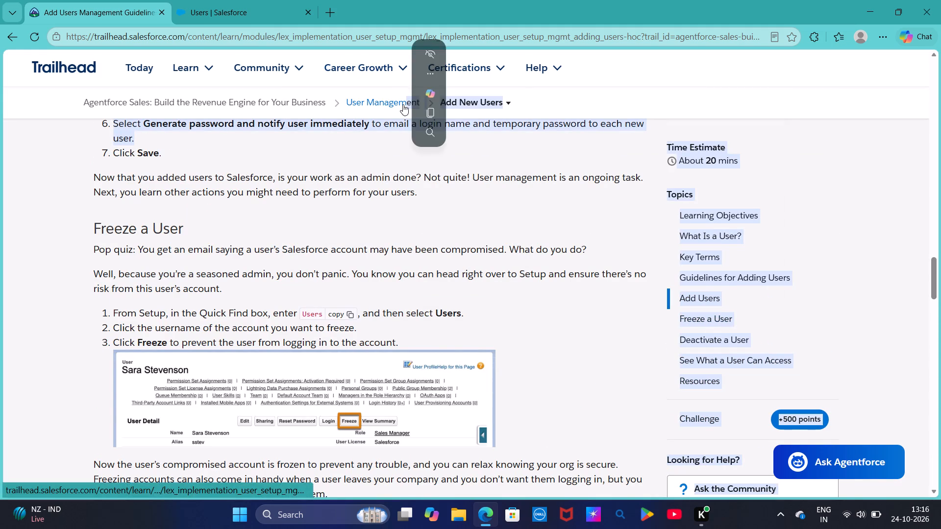
left_click(544, 160)
left_click_drag(544, 160, 622, 296)
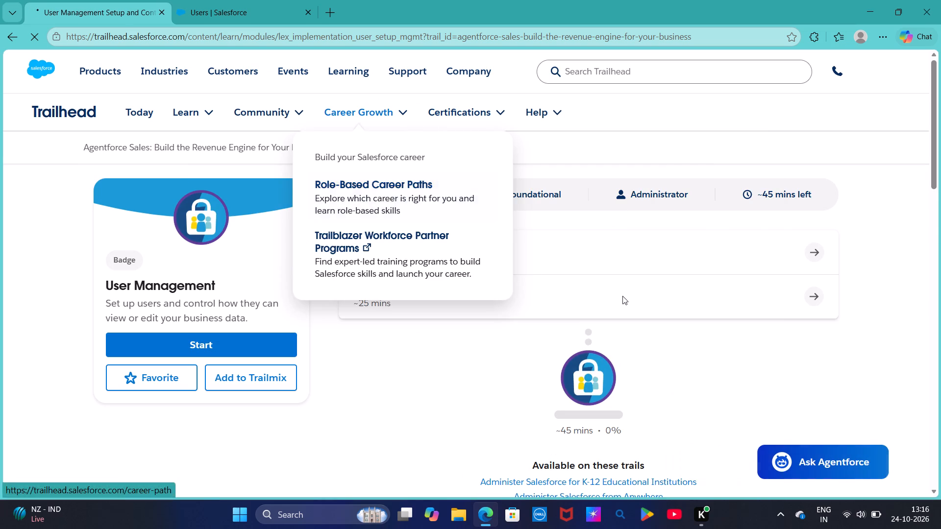
left_click_drag(622, 296, 621, 298)
left_click(401, 243)
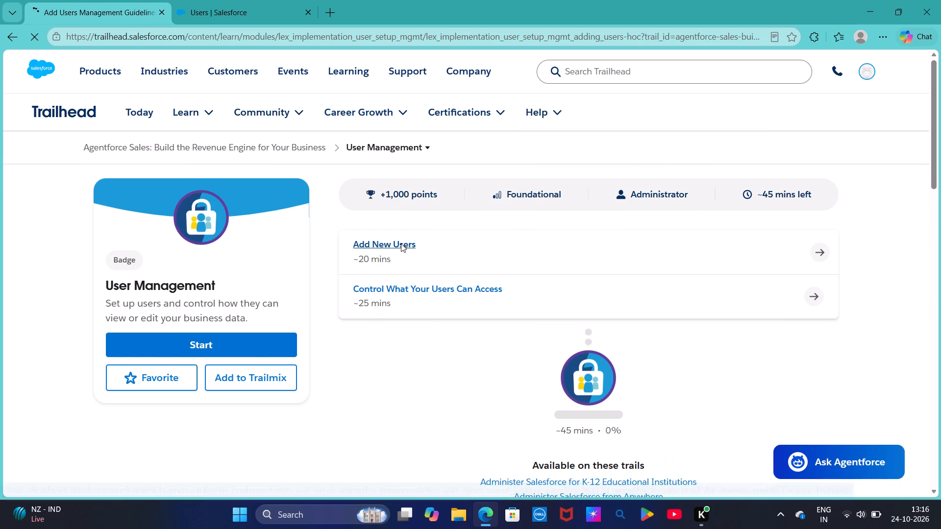
Check the hands-on challenge at the end of the Add New Users unit to earn 500 points.
scroll(401, 243, "down", 18)
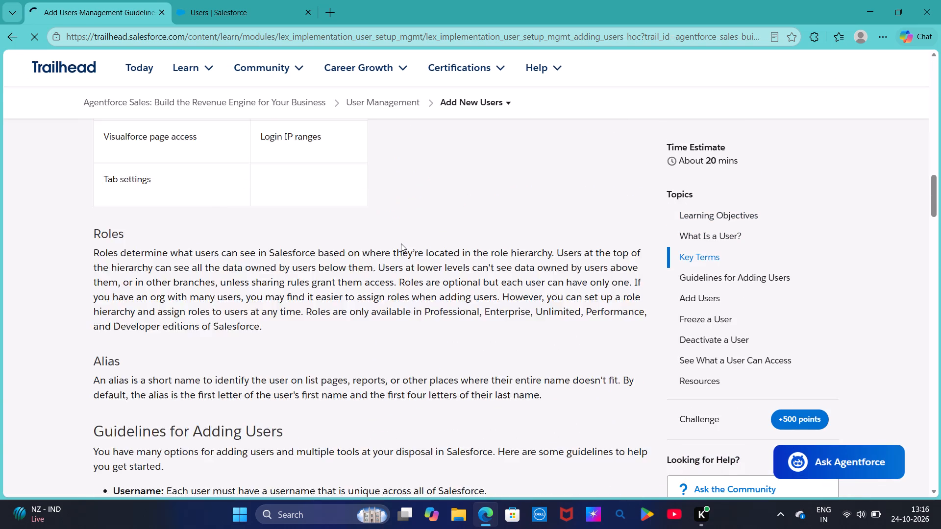
scroll(401, 243, "down", 13)
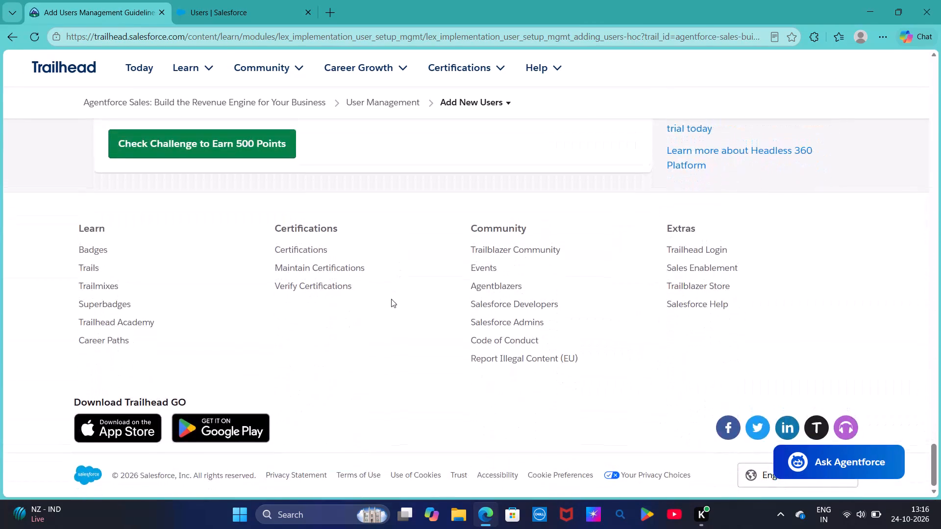
left_click(274, 148)
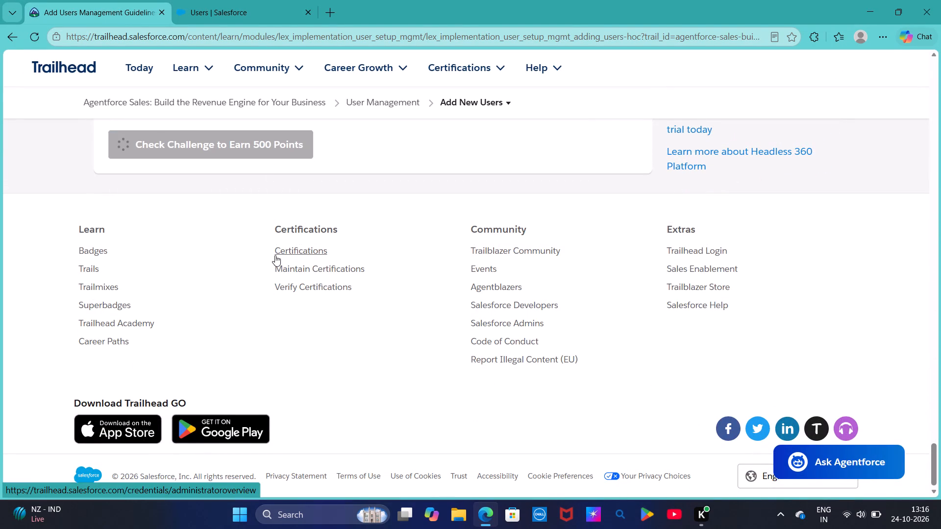
scroll(275, 255, "up", 2)
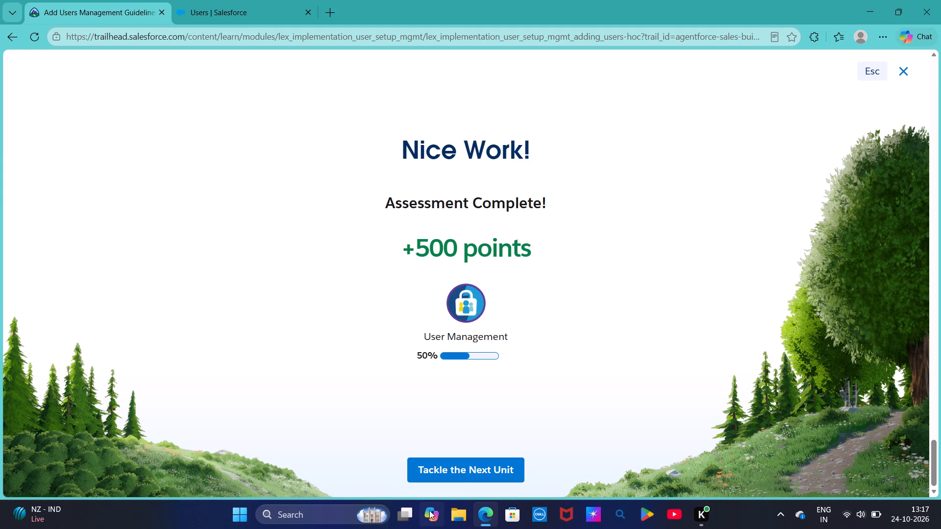
Continue to the module's next unit, Control What Your Users Can Access.
left_click(460, 471)
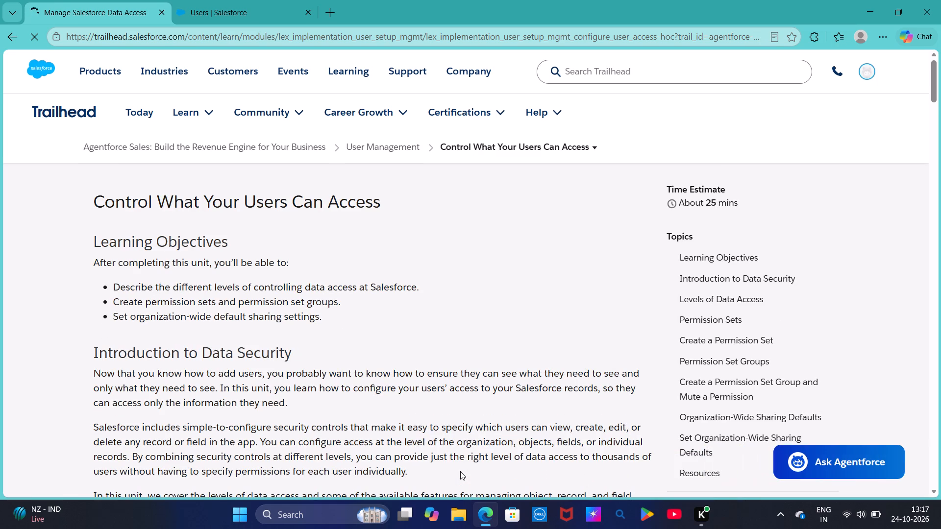
Read the hands-on challenge's requirements for the permission set, permission set group, muting permission set and organization-wide defaults.
scroll(477, 453, "down", 3)
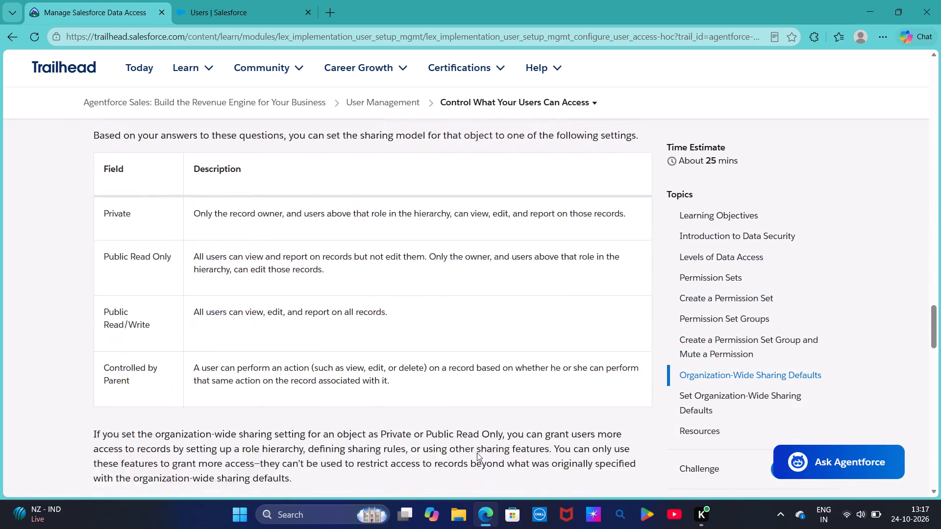
scroll(554, 365, "down", 1)
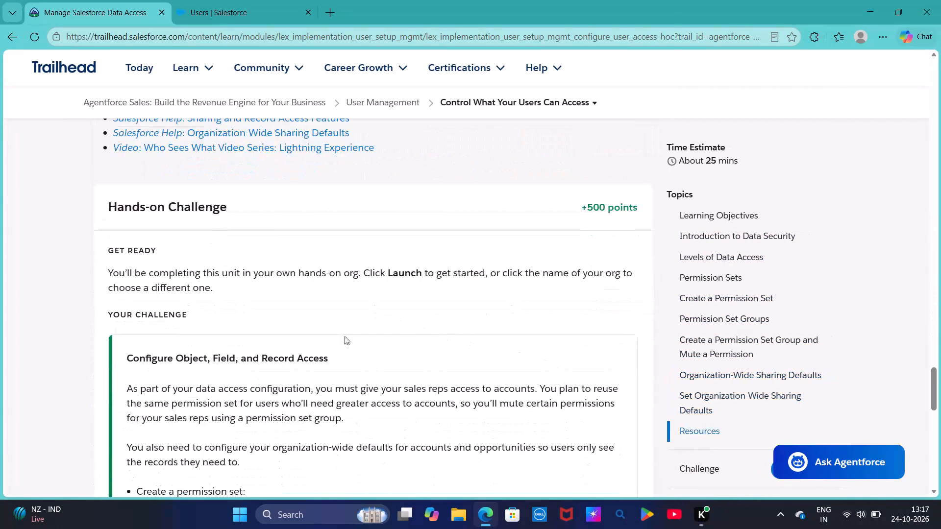
scroll(316, 362, "down", 3)
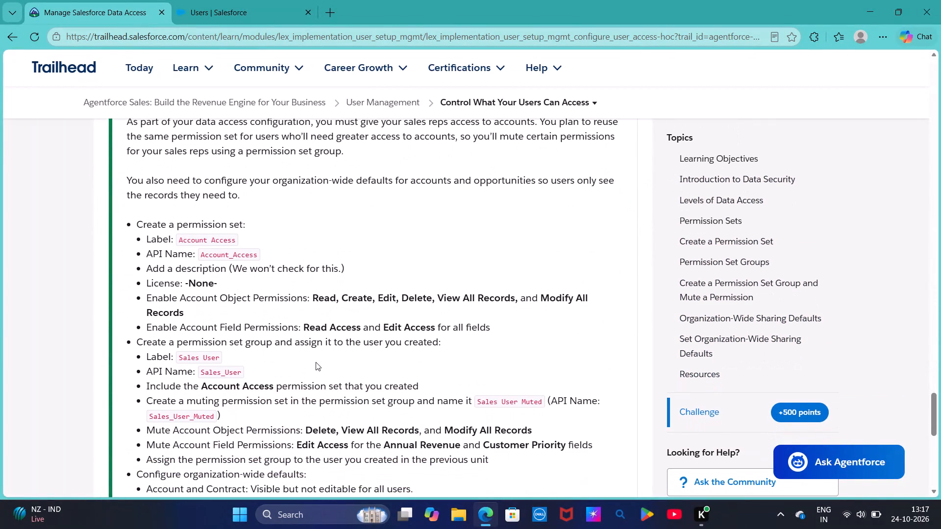
scroll(316, 362, "down", 2)
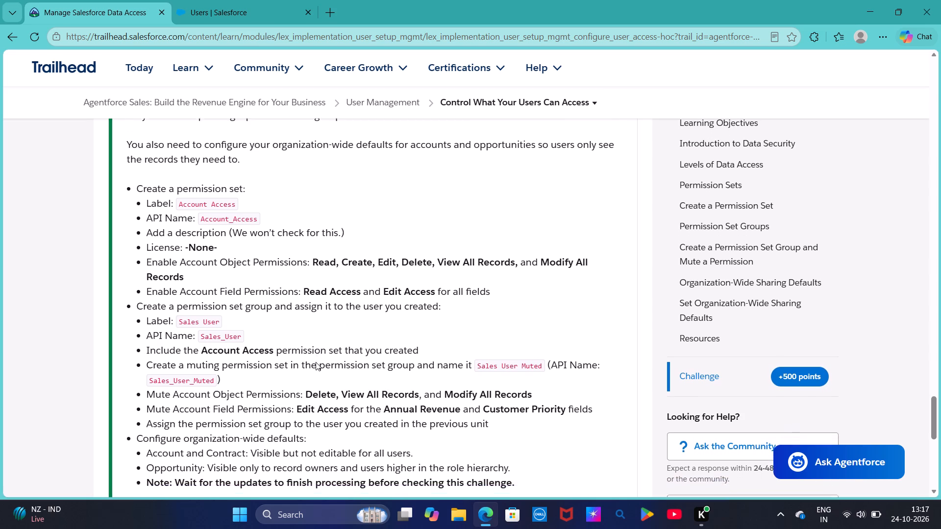
scroll(316, 362, "down", 1)
scroll(316, 362, "up", 1)
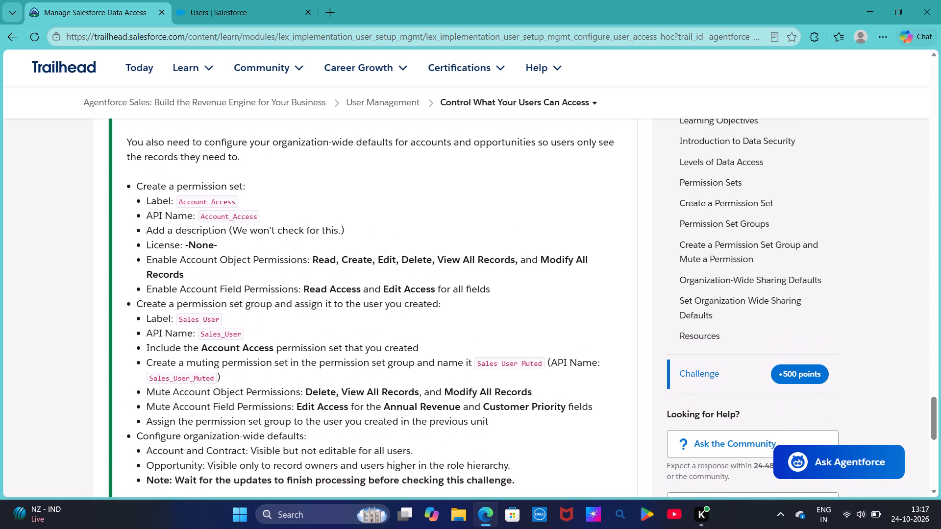
scroll(316, 362, "up", 2)
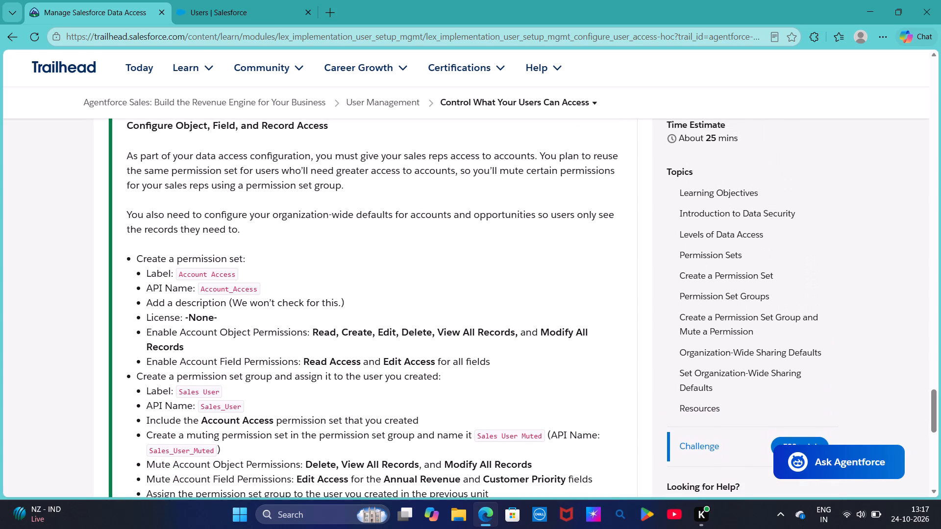
scroll(316, 362, "up", 1)
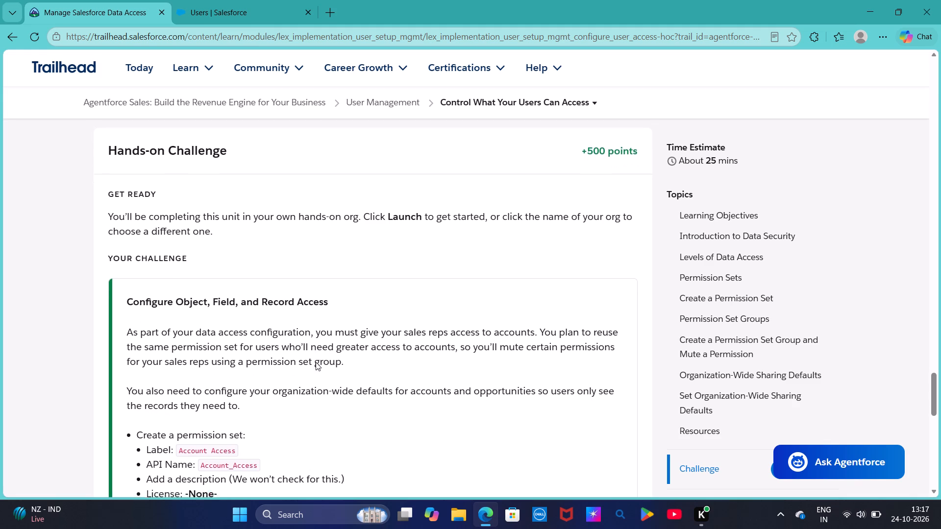
Close the old Users page, launch My Trailhead Playground 1 from the challenge, and open its Setup.
left_click(306, 9)
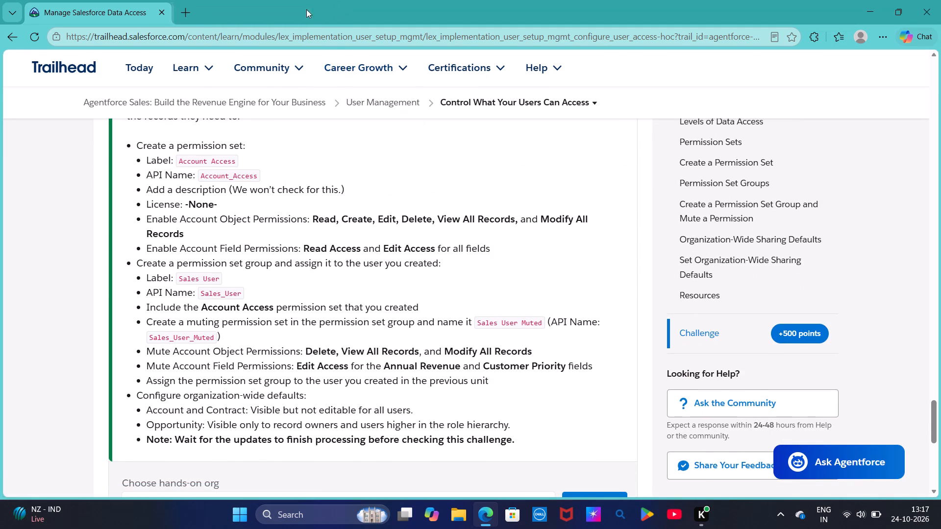
left_click(612, 265)
scroll(546, 363, "down", 1)
left_click(580, 461)
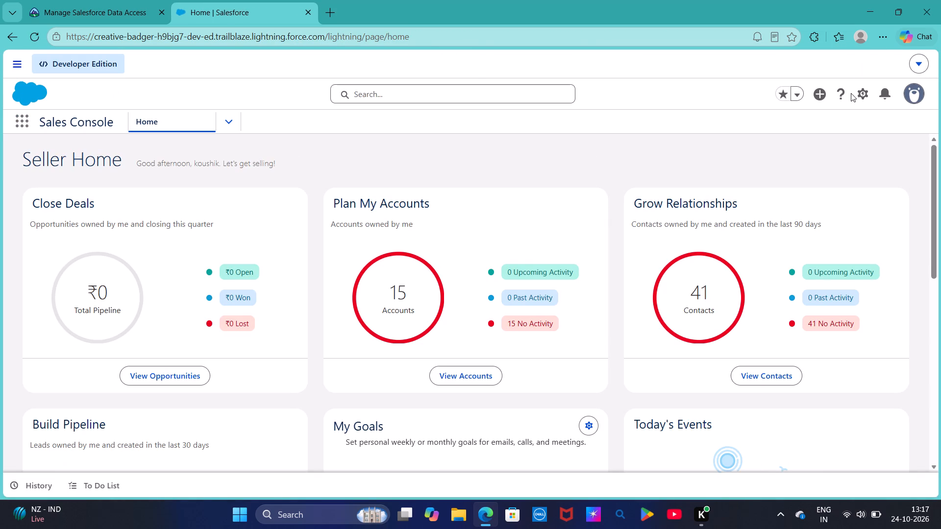
left_click(858, 93)
left_click(789, 150)
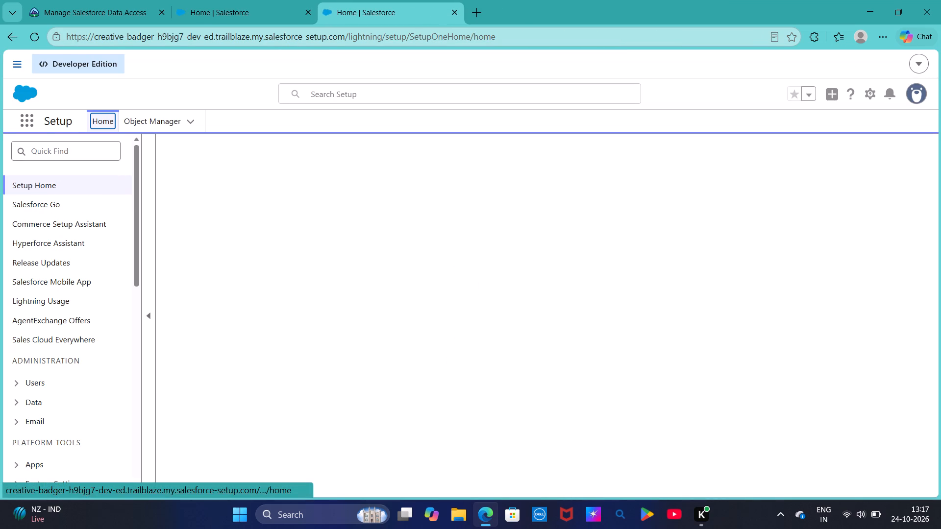
Search Setup for "permission sets" and open the Permission Sets page.
left_click(43, 151)
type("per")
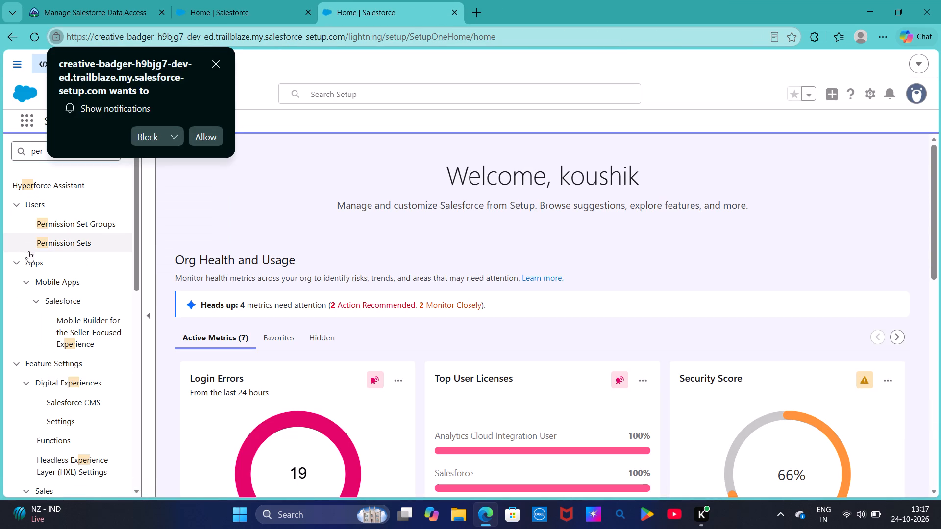
scroll(53, 333, "down", 1)
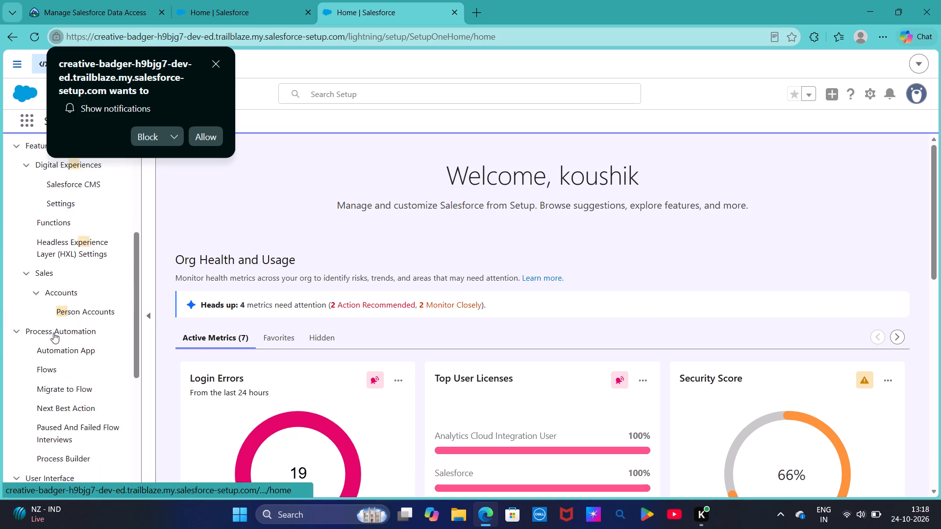
scroll(53, 333, "down", 3)
scroll(53, 333, "up", 6)
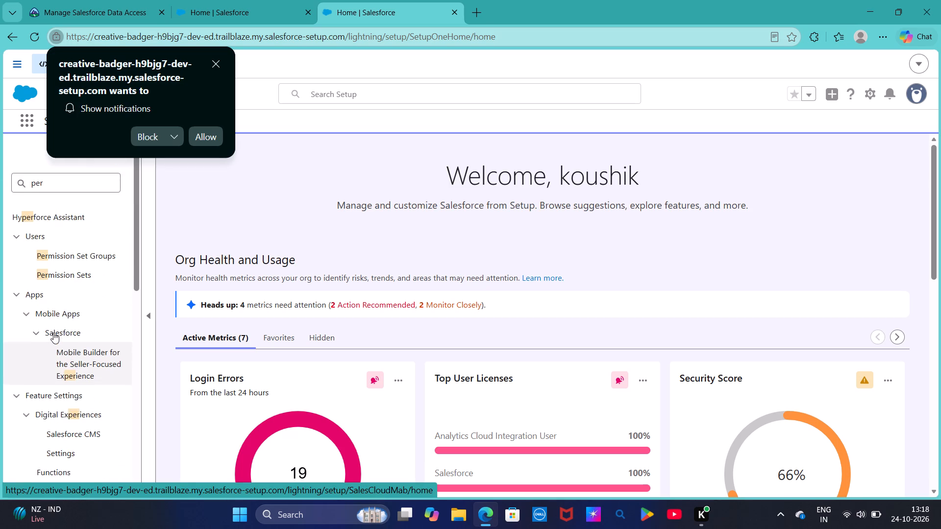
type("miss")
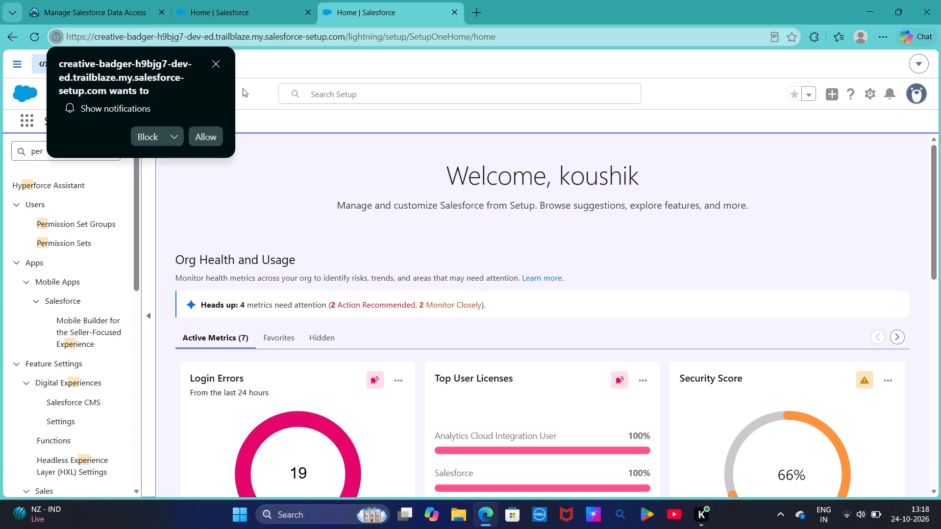
left_click(216, 61)
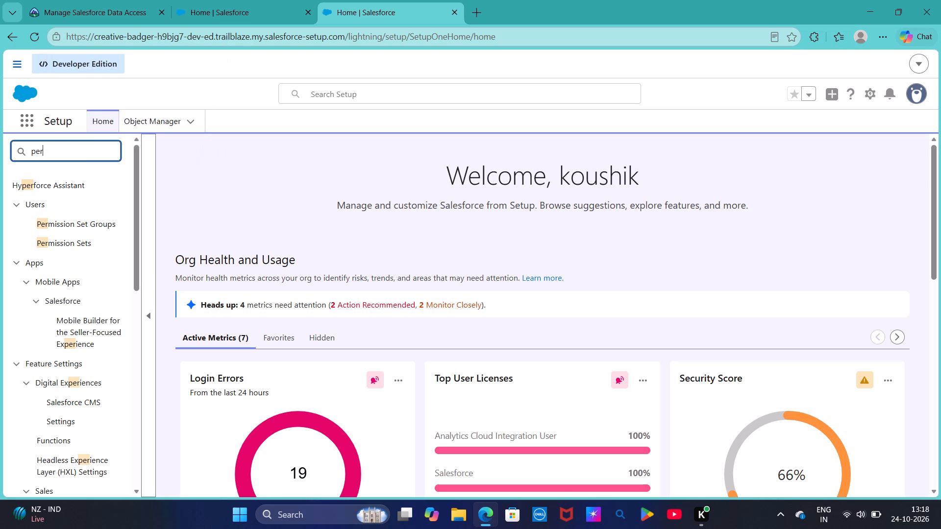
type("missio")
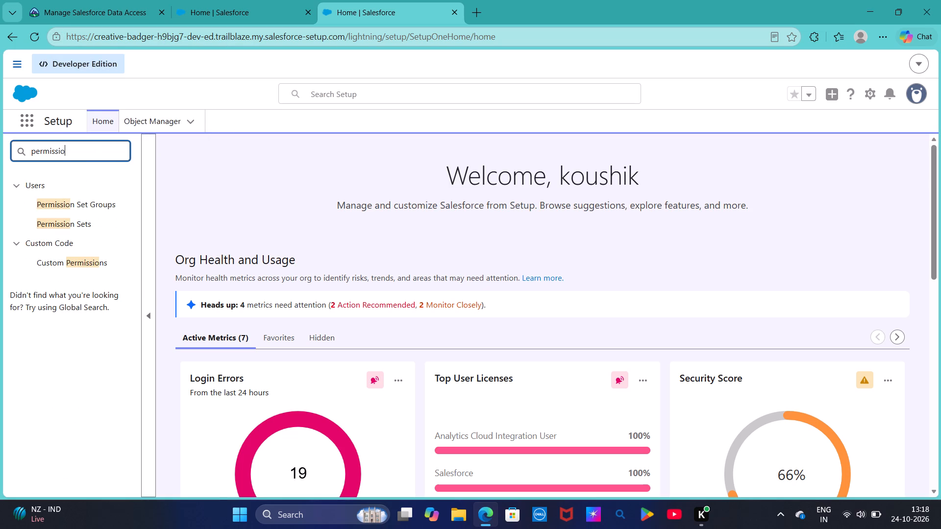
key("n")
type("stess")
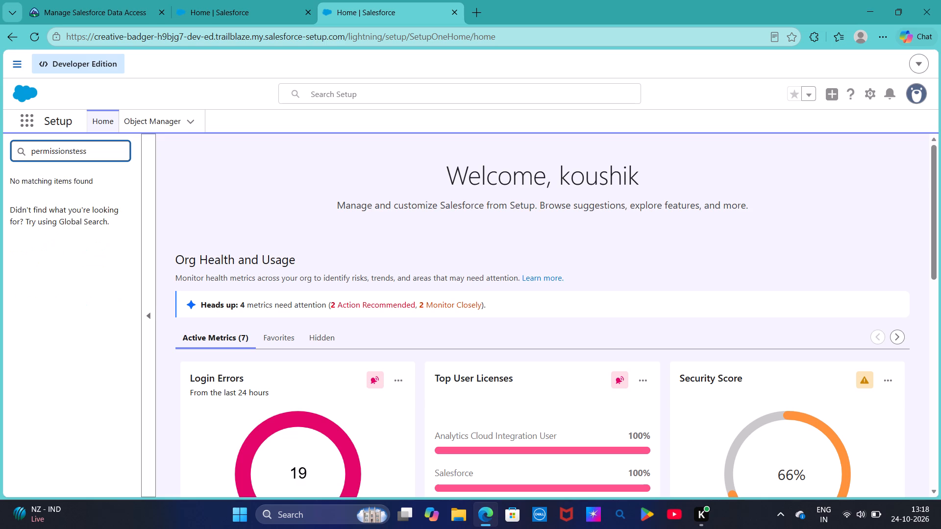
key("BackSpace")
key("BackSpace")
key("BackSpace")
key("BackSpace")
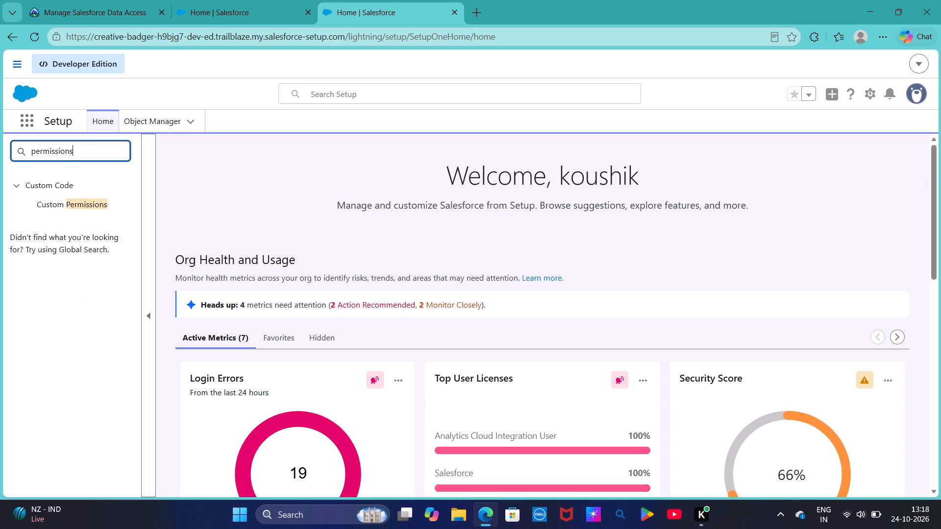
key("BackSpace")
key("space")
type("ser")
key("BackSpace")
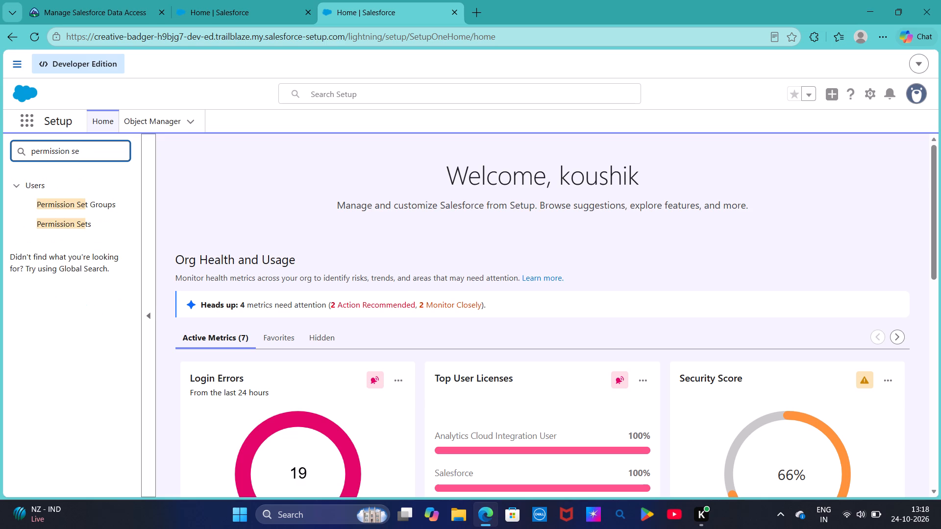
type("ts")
left_click(61, 200)
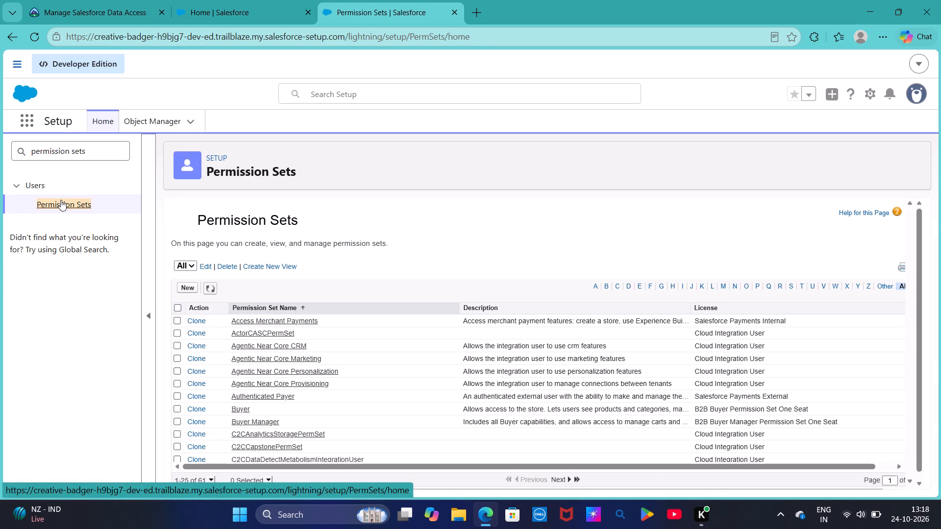
Review the challenge's permission set requirements and look through the org's list of existing permission sets.
left_click(78, 7)
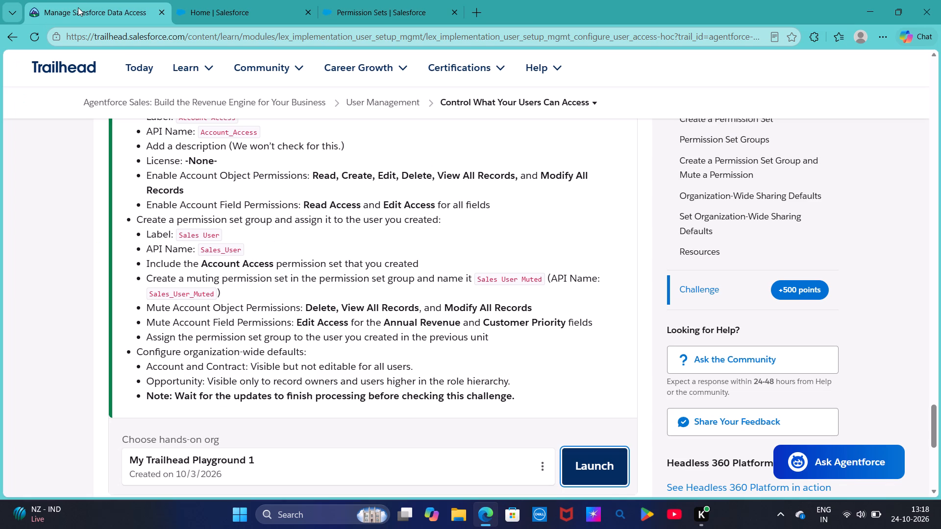
scroll(241, 243, "up", 1)
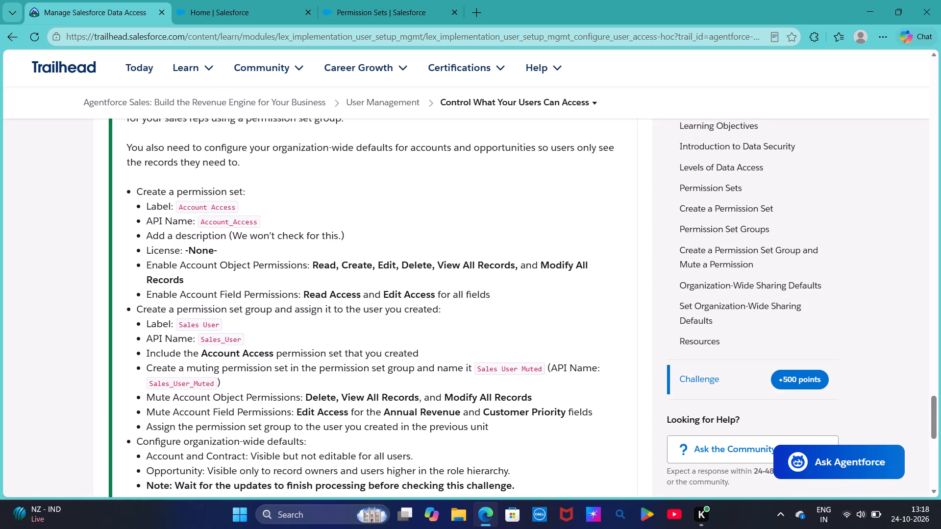
left_click(396, 9)
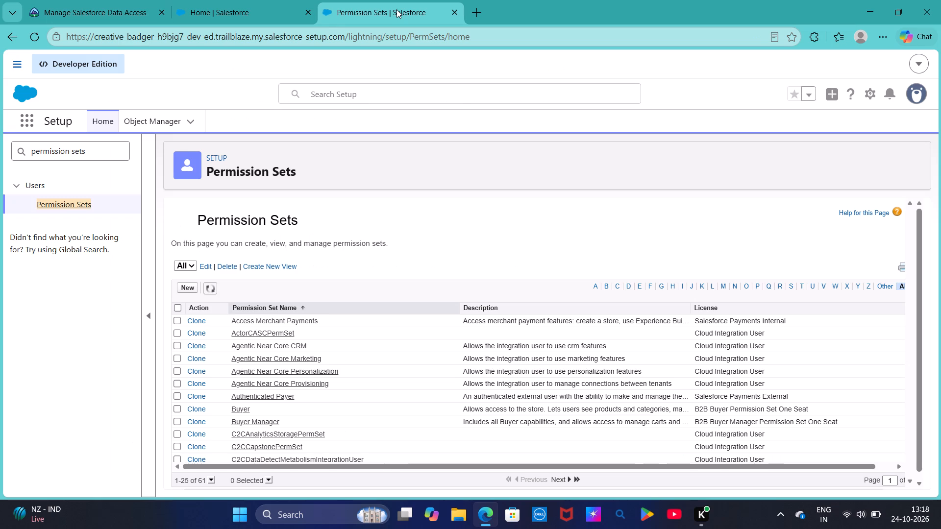
scroll(248, 378, "down", 2)
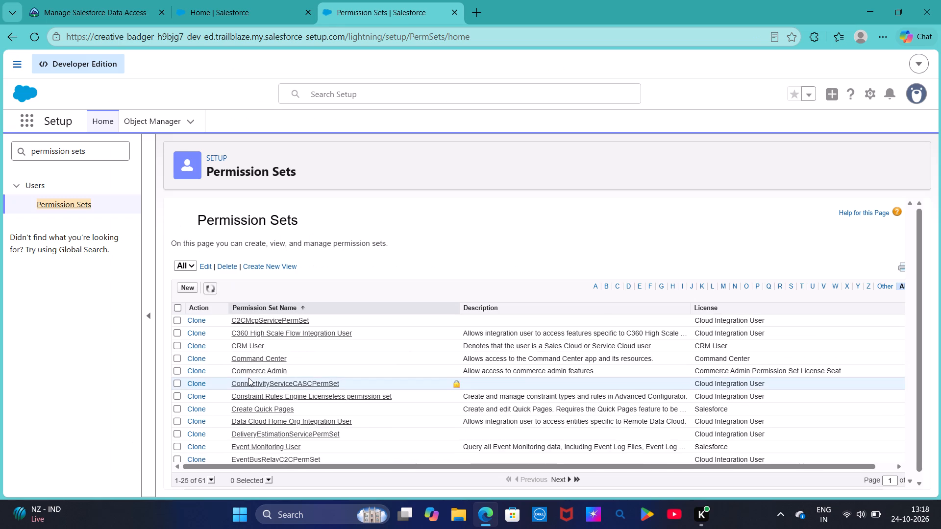
scroll(248, 378, "down", 3)
scroll(248, 378, "up", 6)
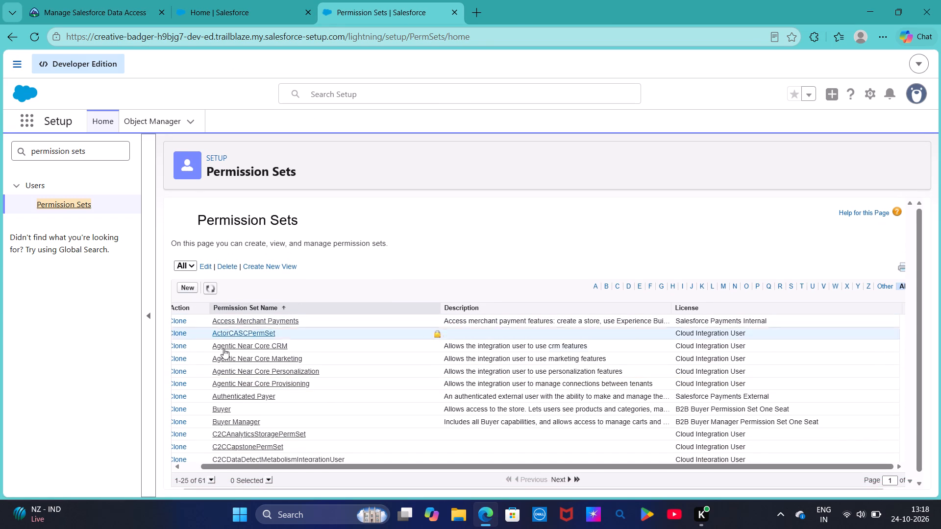
scroll(248, 391, "down", 3)
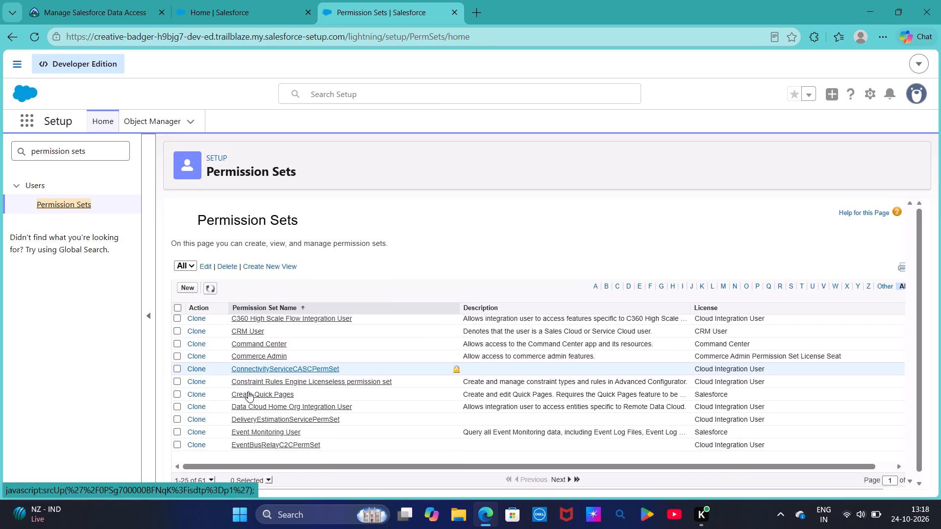
scroll(248, 391, "up", 7)
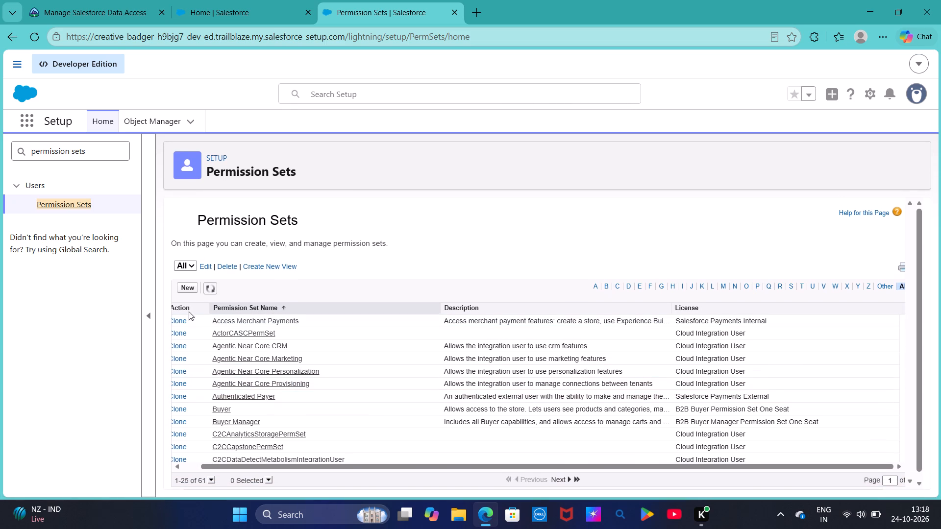
Start a new permission set and set its label to Account Access, copied from the challenge.
left_click(194, 289)
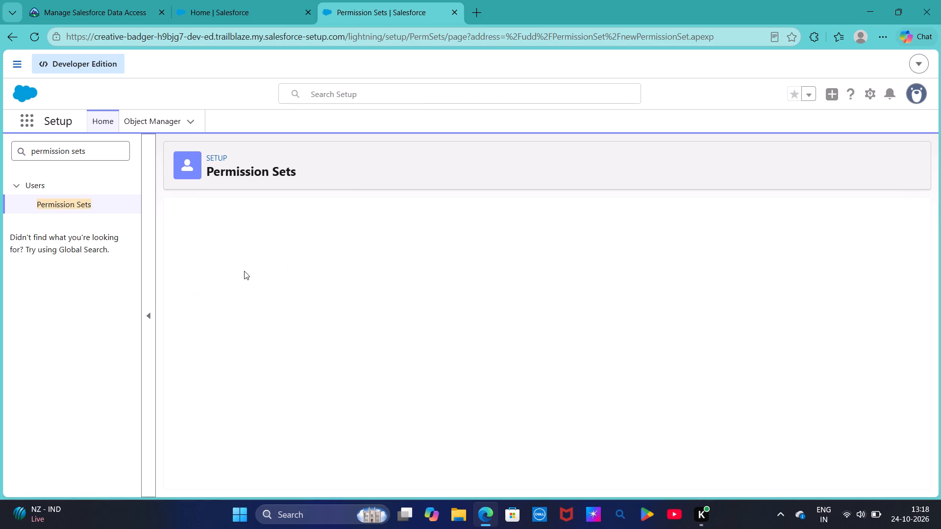
left_click(325, 303)
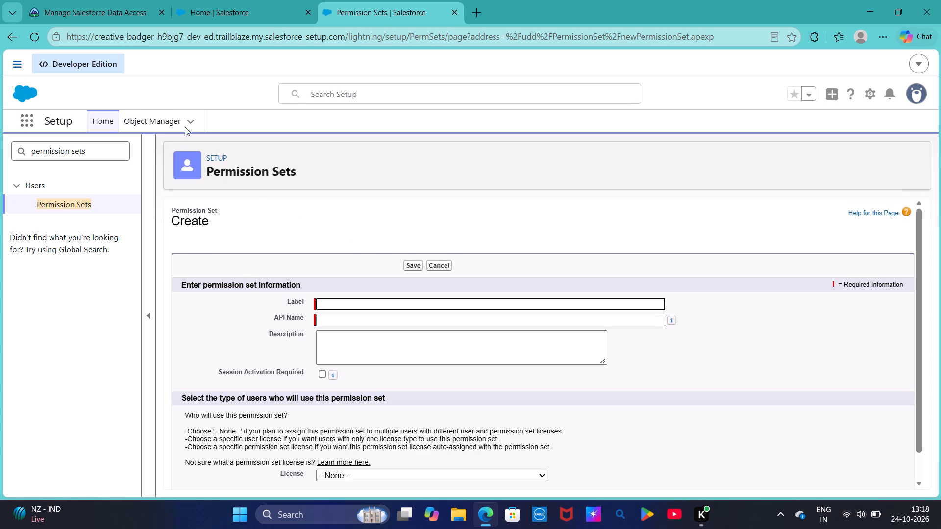
left_click(114, 9)
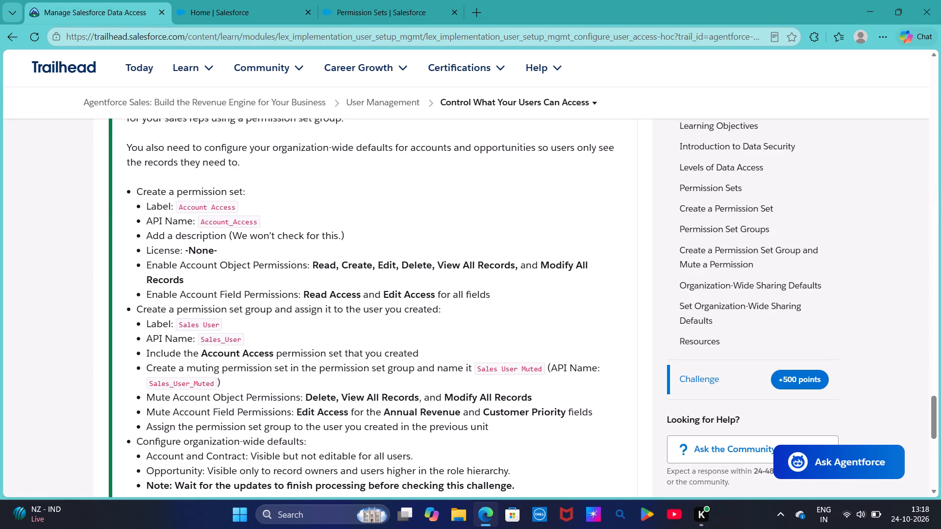
left_click_drag(176, 206, 192, 207)
left_click_drag(192, 207, 248, 205)
key("ctrl+c")
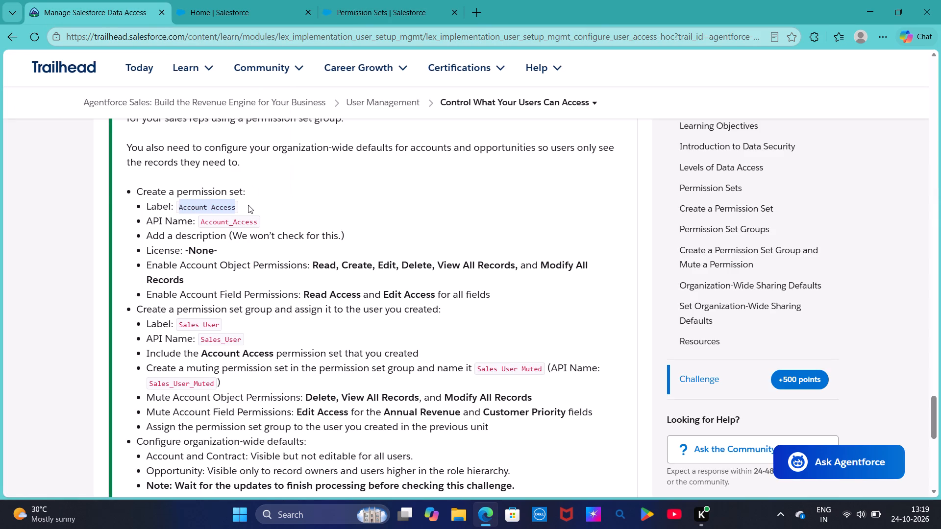
left_click(309, 17)
left_click(309, 10)
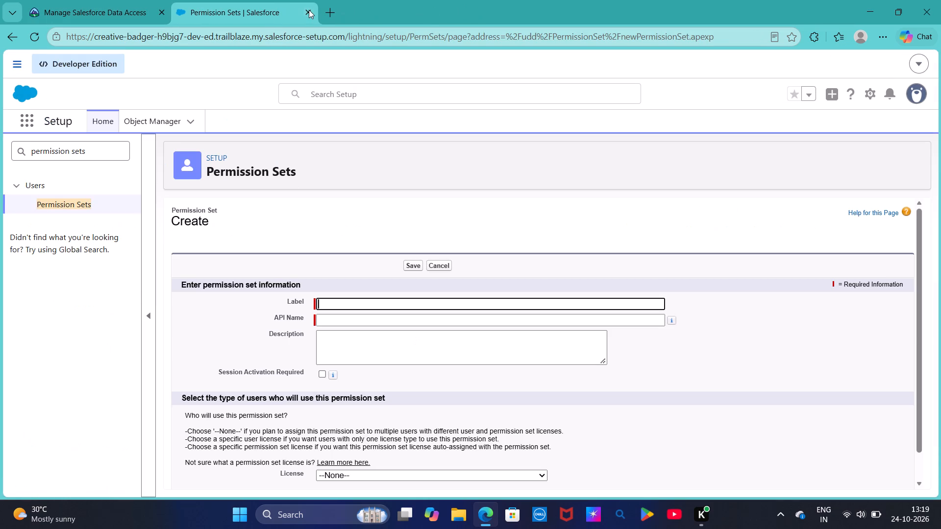
left_click(352, 300)
key("ctrl+v")
Check the new permission set's API name Account_Access and license None against the challenge requirements, and save the permission set.
left_click(116, 10)
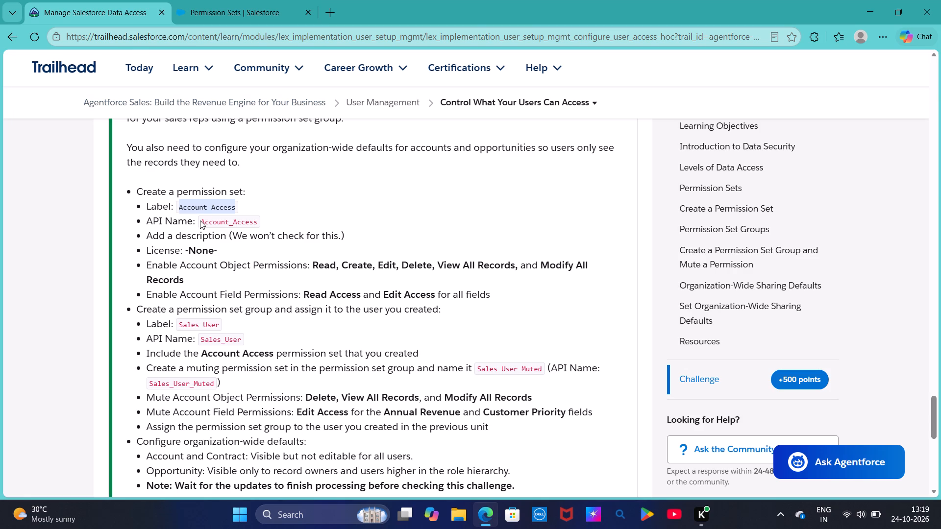
left_click_drag(200, 220, 262, 222)
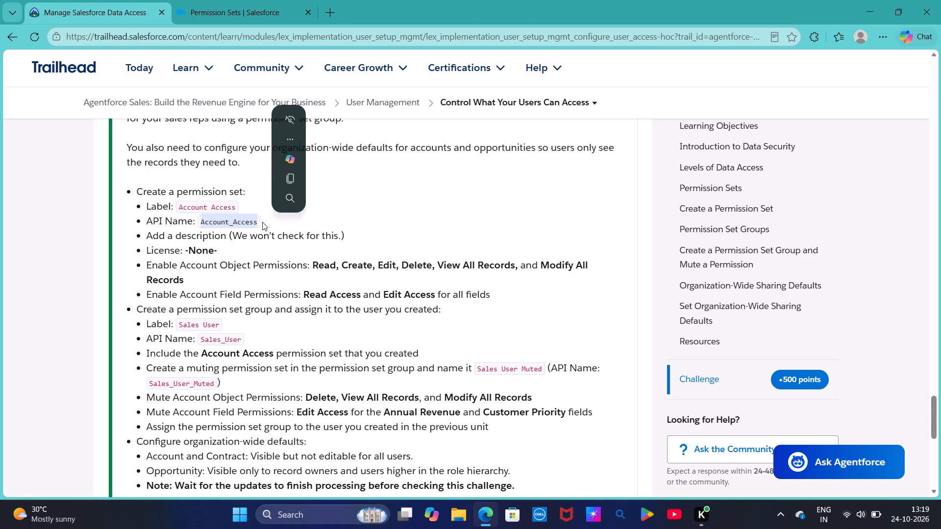
left_click(259, 9)
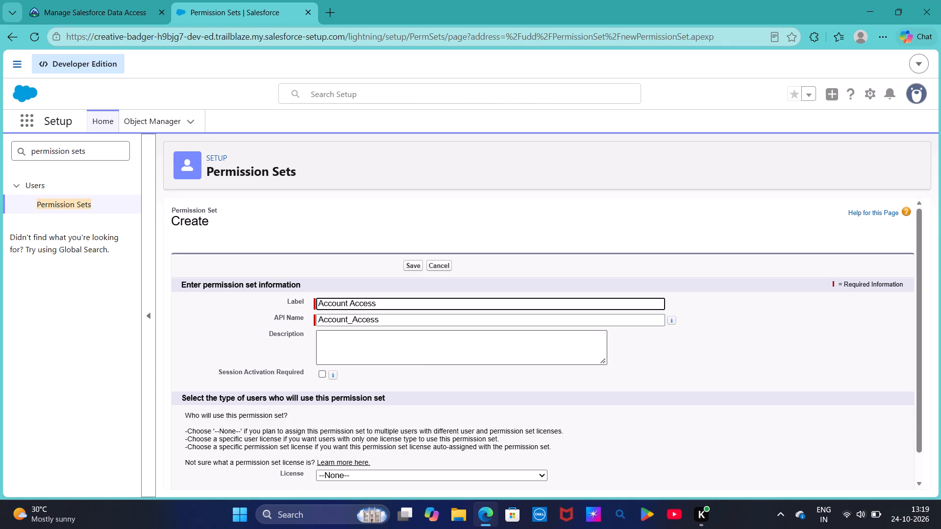
left_click(80, 14)
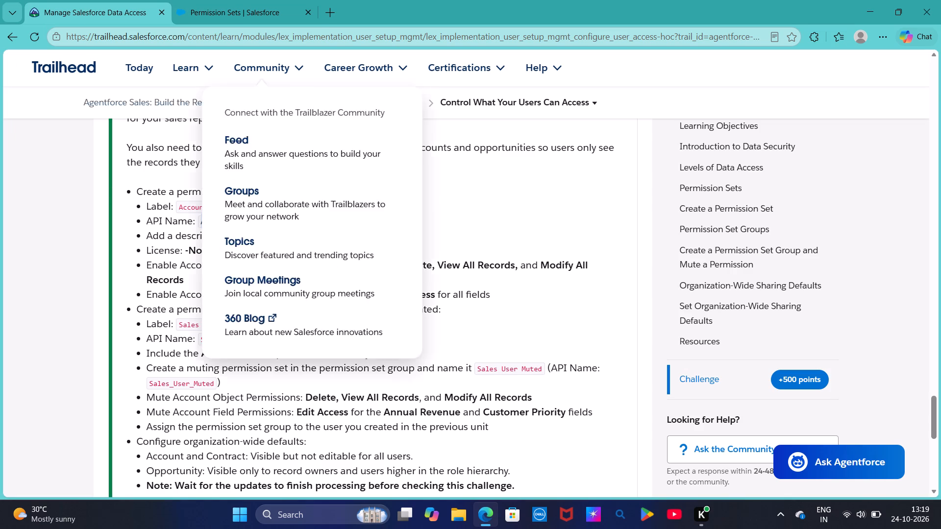
left_click(242, 5)
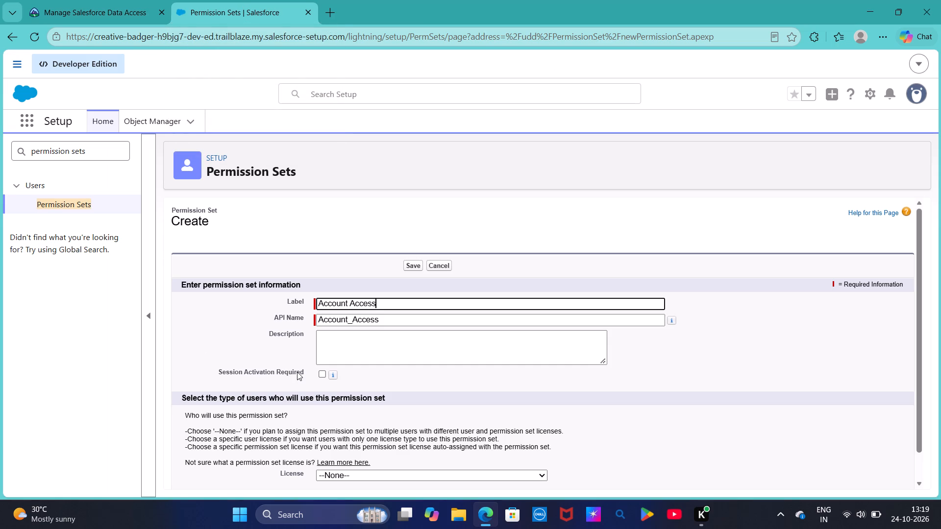
scroll(302, 361, "down", 3)
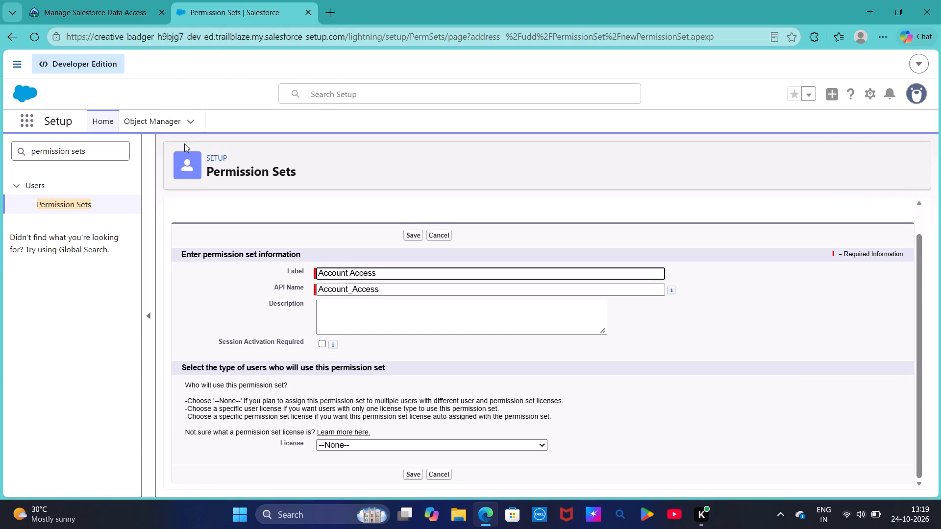
left_click(141, 20)
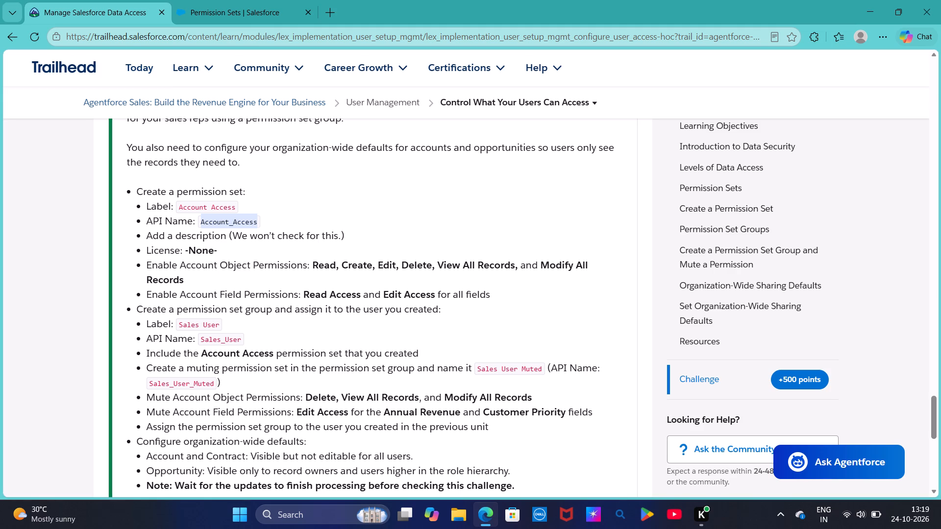
left_click(285, 4)
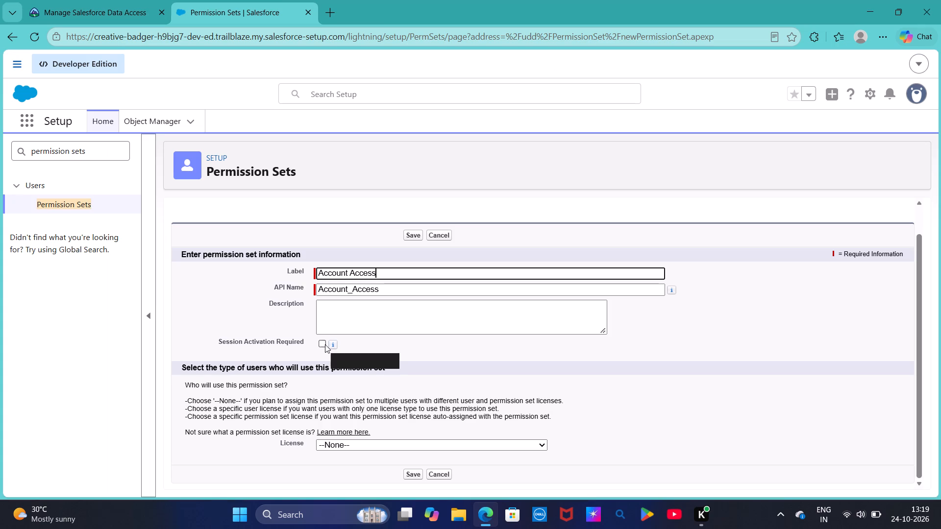
scroll(409, 384, "down", 1)
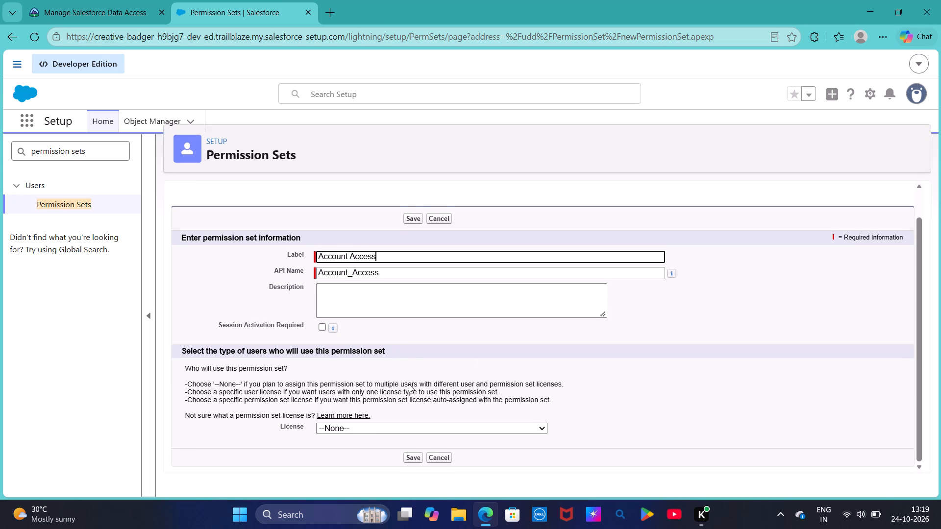
left_click(410, 478)
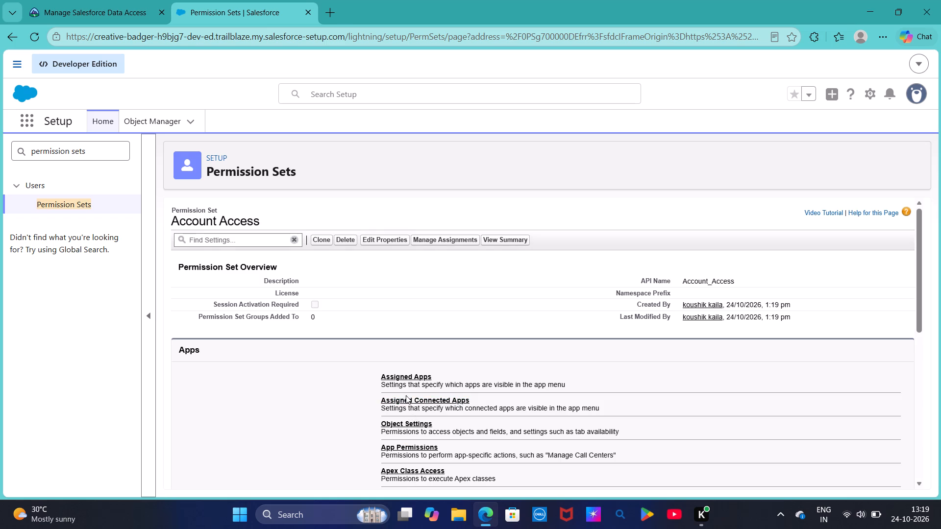
Review the Account Access permission set's overview, editable properties and current assignments against the challenge requirements.
scroll(257, 410, "down", 3)
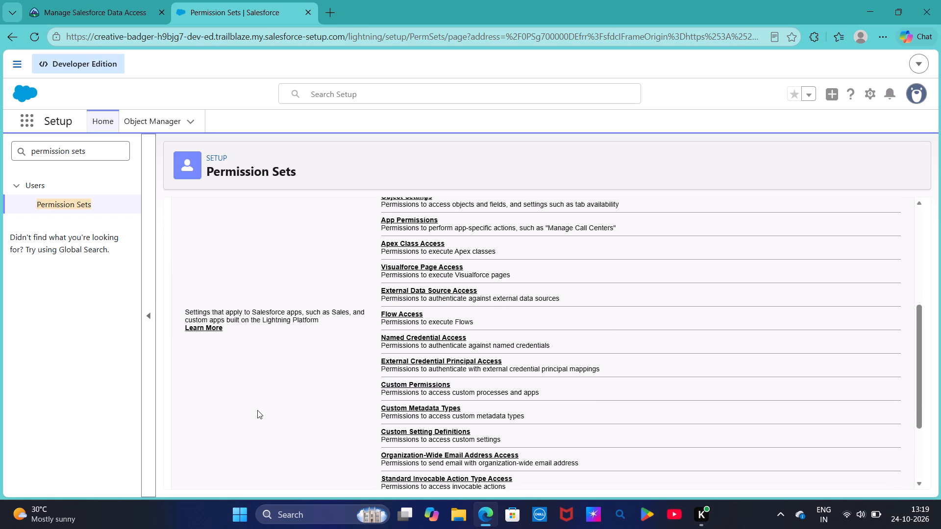
scroll(257, 410, "down", 3)
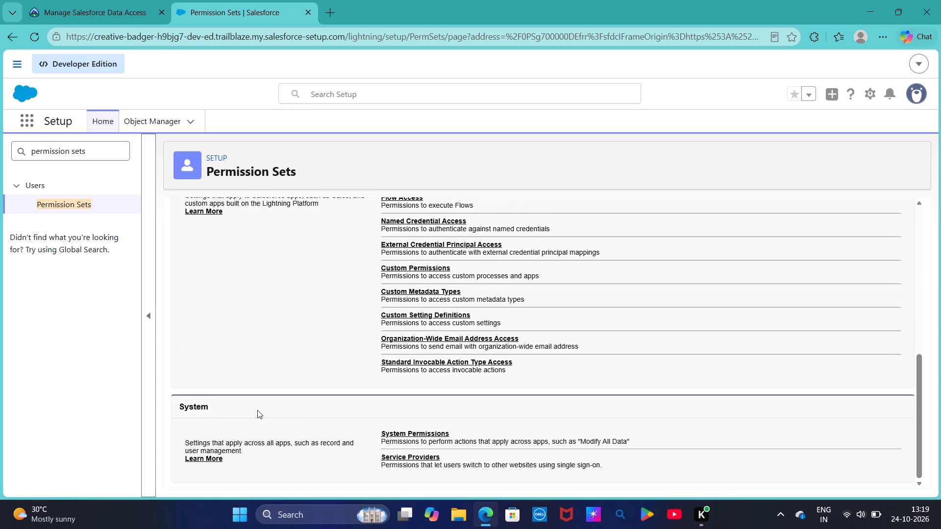
scroll(257, 410, "up", 3)
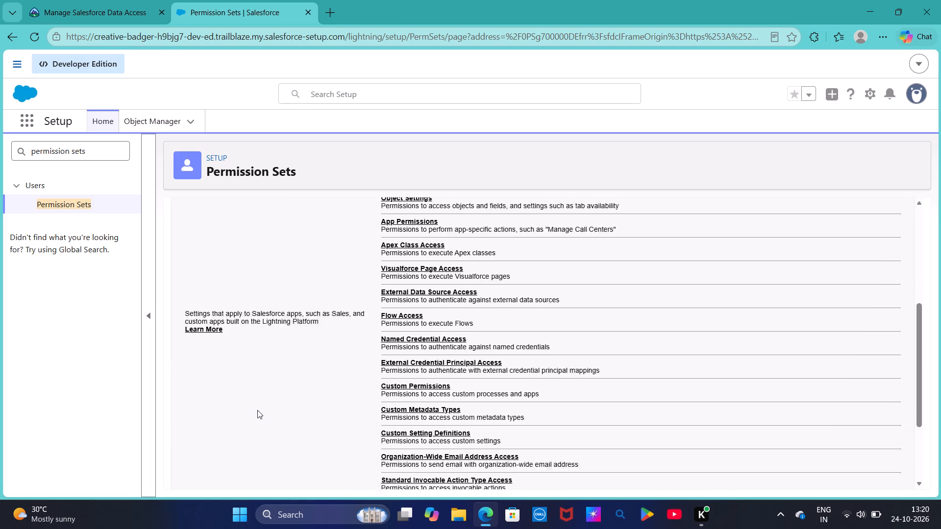
scroll(257, 410, "up", 3)
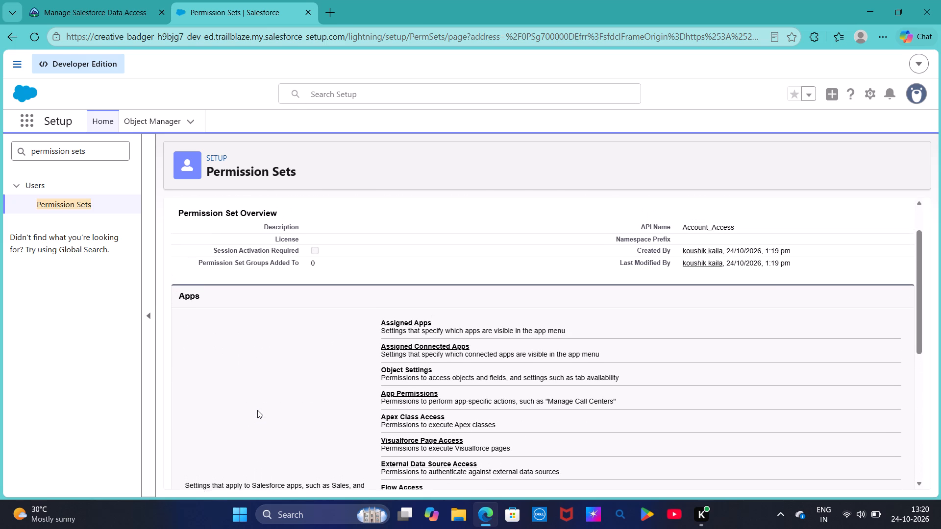
scroll(257, 410, "up", 4)
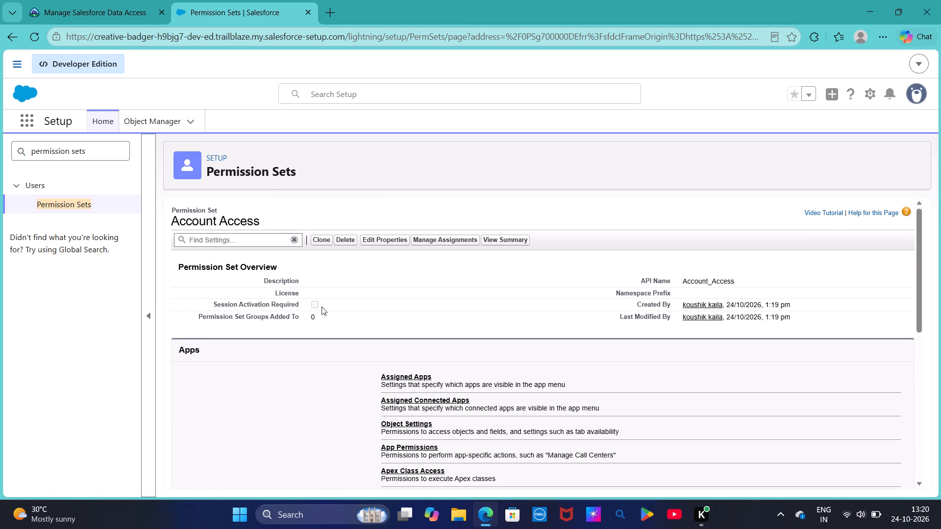
left_click(137, 20)
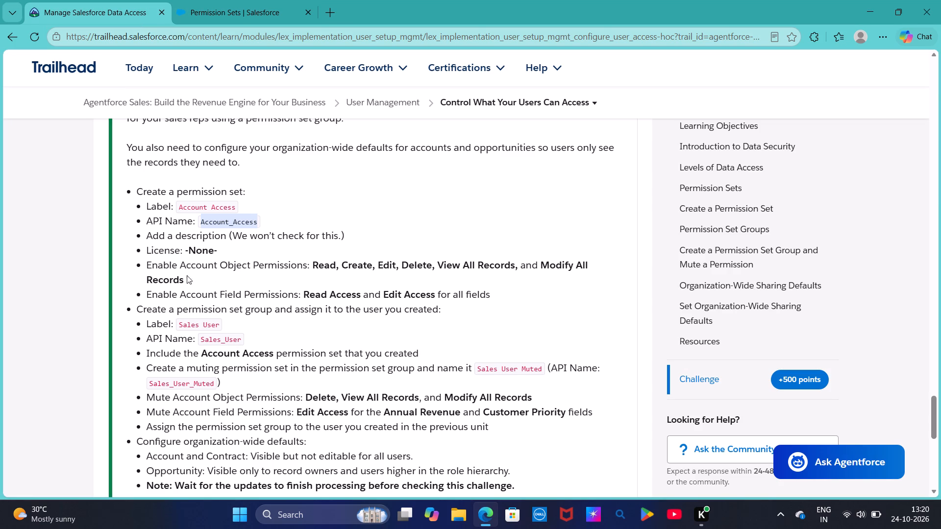
left_click(256, 7)
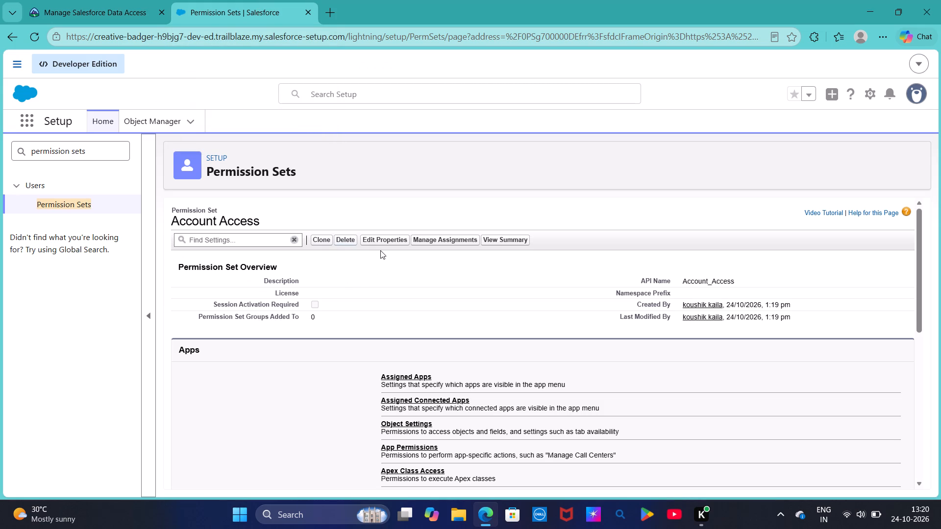
left_click(398, 239)
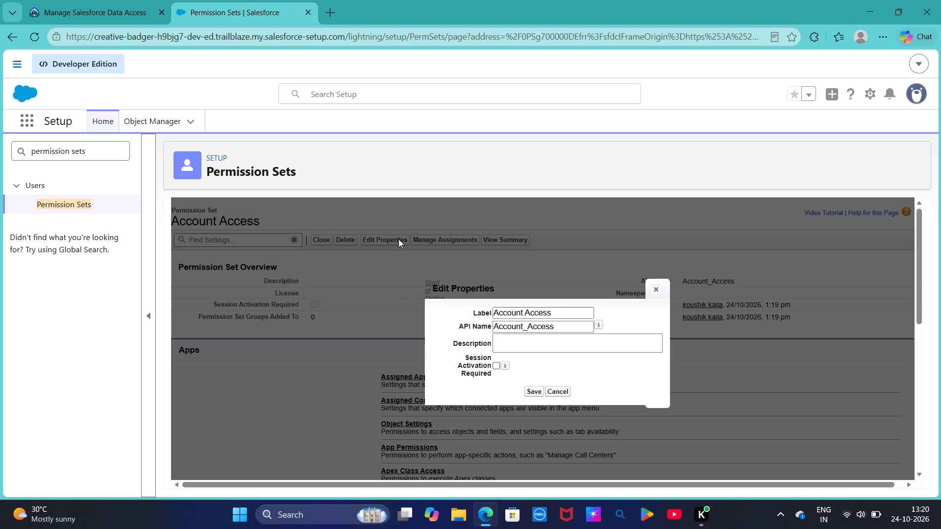
left_click(659, 288)
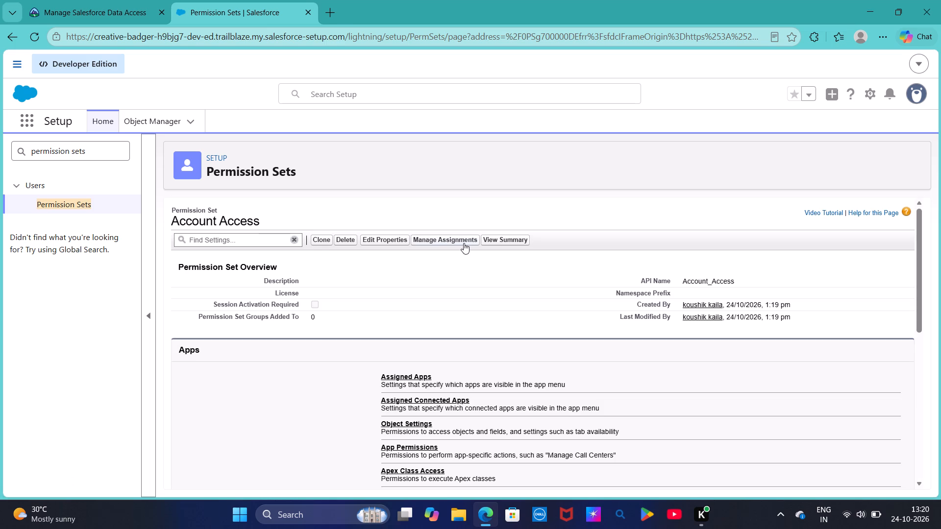
left_click(464, 243)
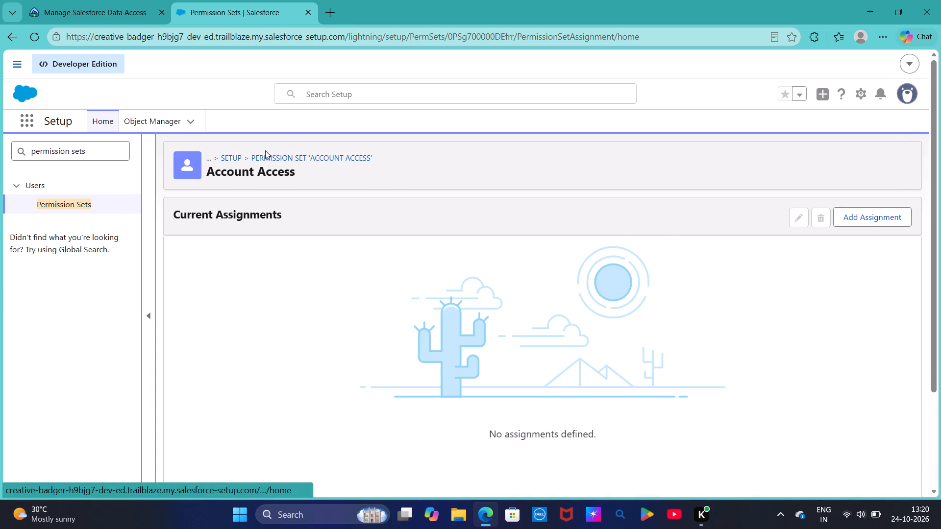
left_click(274, 160)
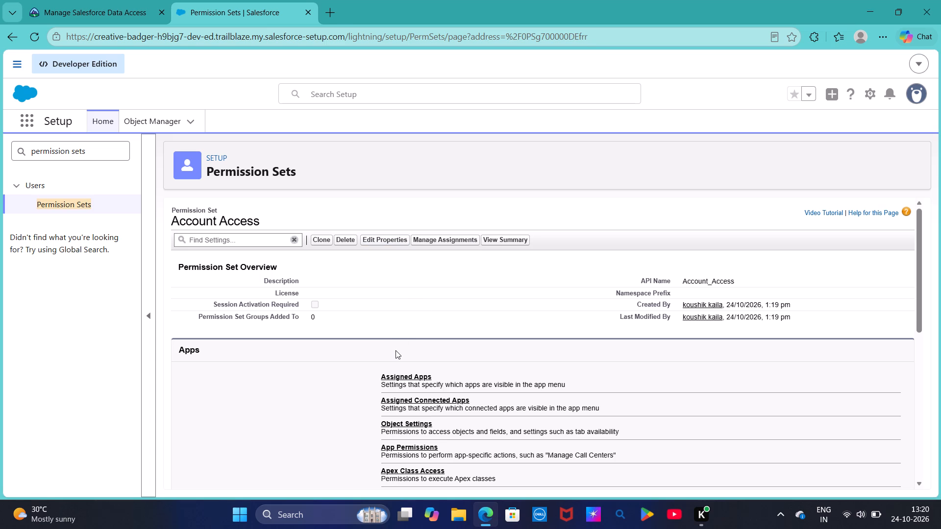
Look through the Account Access settings categories under Apps and System for where the challenge's account object and field permissions are set.
scroll(396, 350, "down", 1)
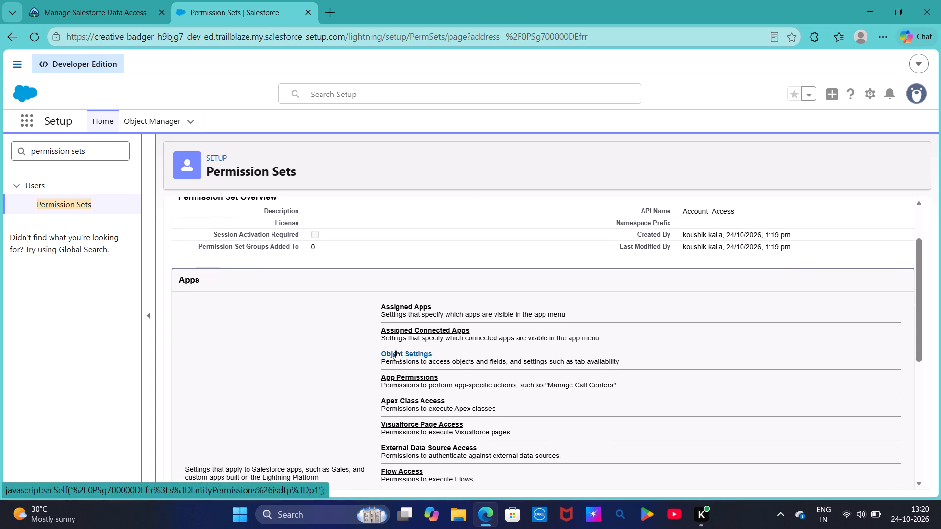
scroll(396, 350, "down", 2)
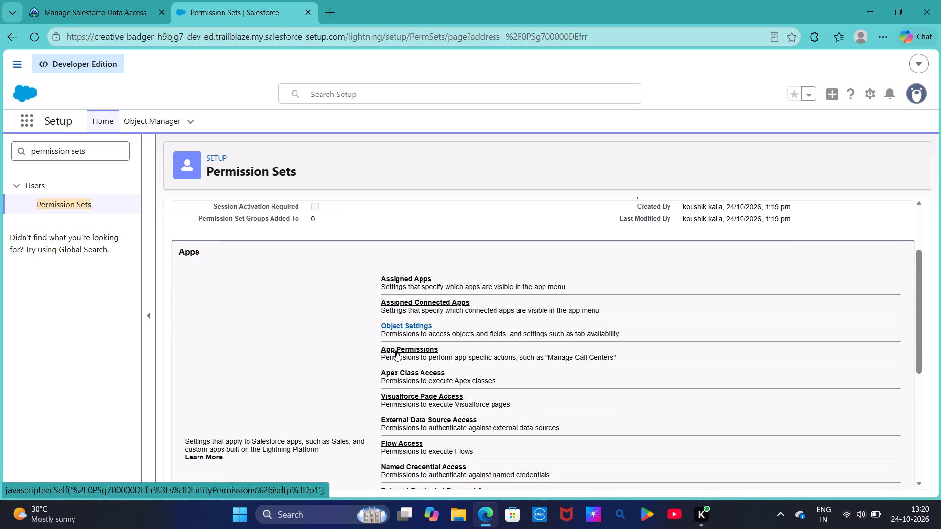
scroll(396, 350, "down", 3)
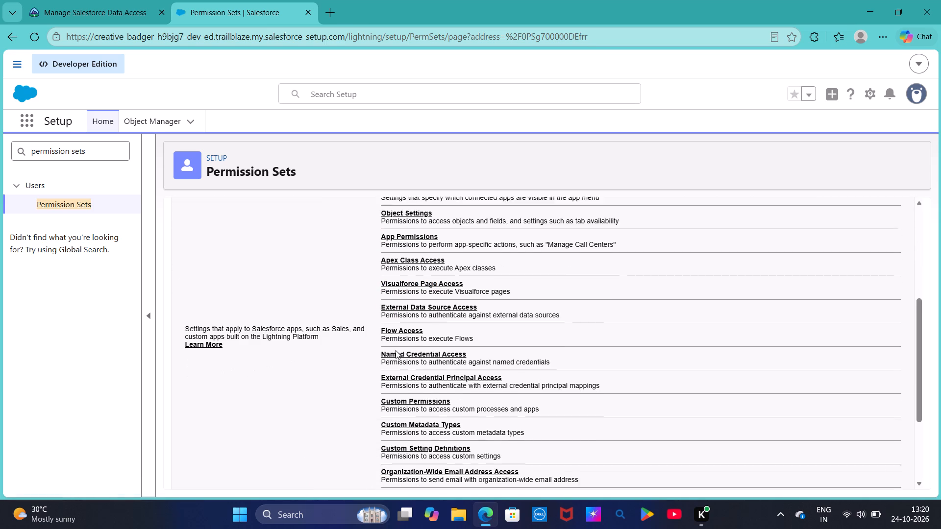
scroll(396, 350, "down", 3)
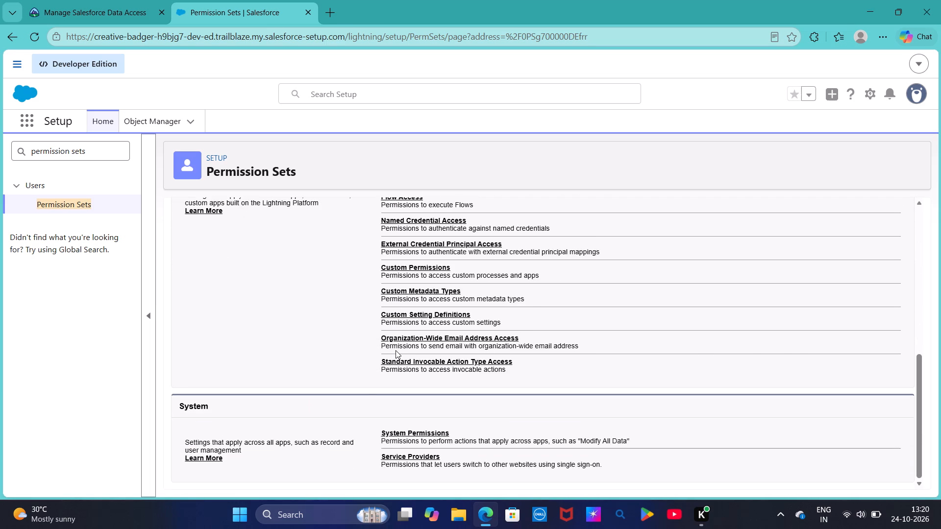
scroll(396, 350, "down", 1)
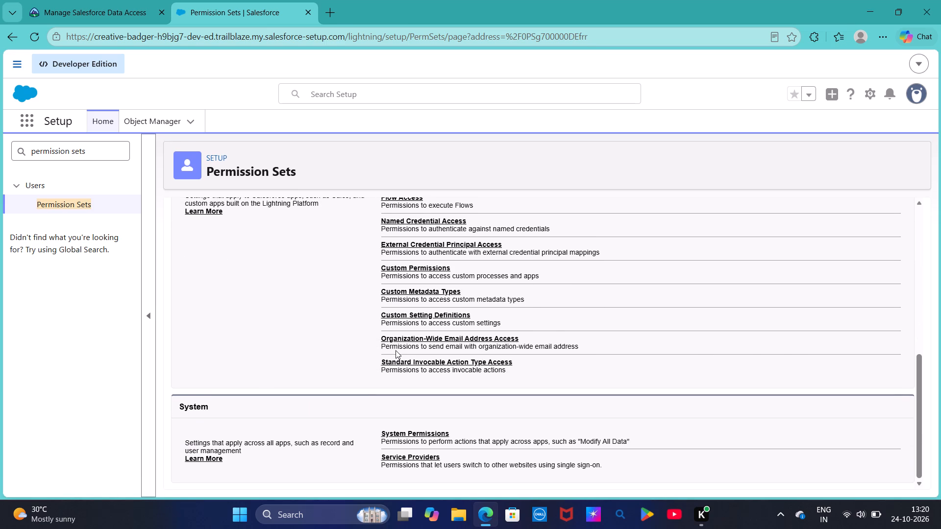
left_click(110, 0)
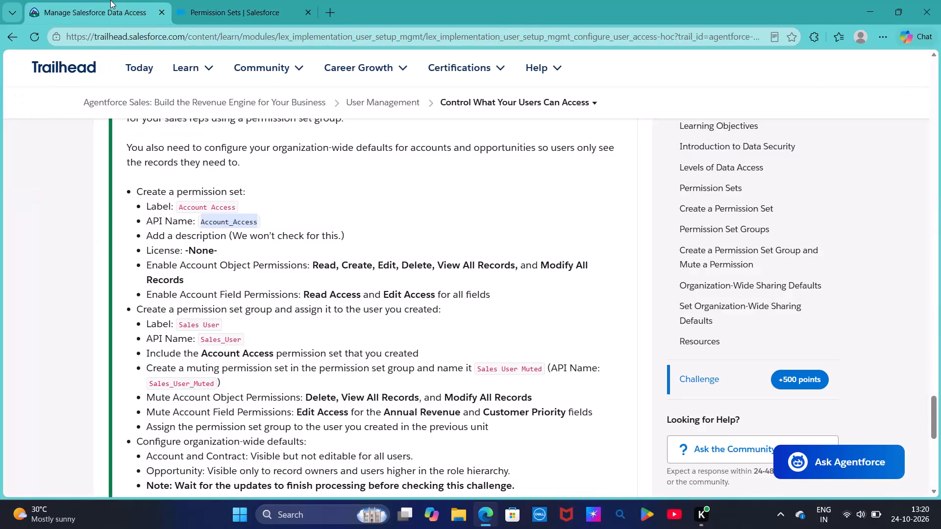
left_click(246, 7)
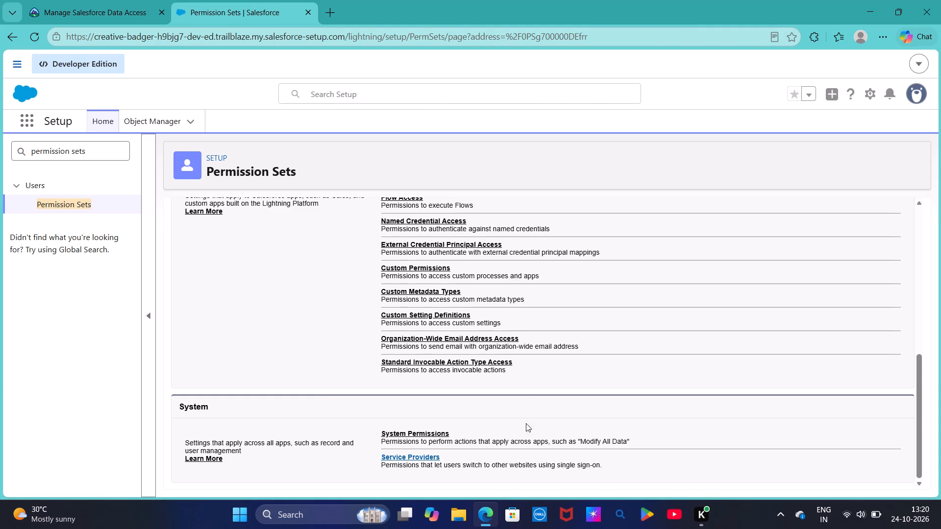
scroll(497, 301, "up", 3)
scroll(497, 301, "right", 1)
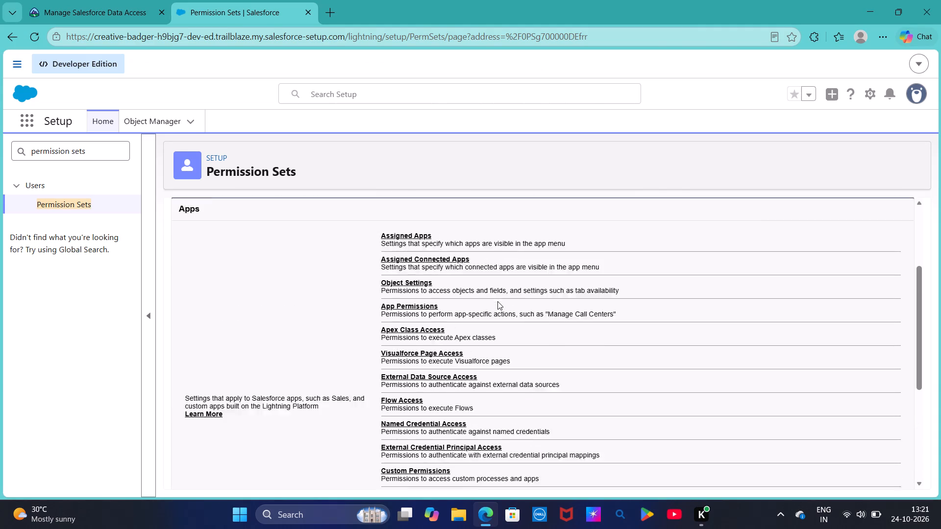
scroll(497, 301, "right", 2)
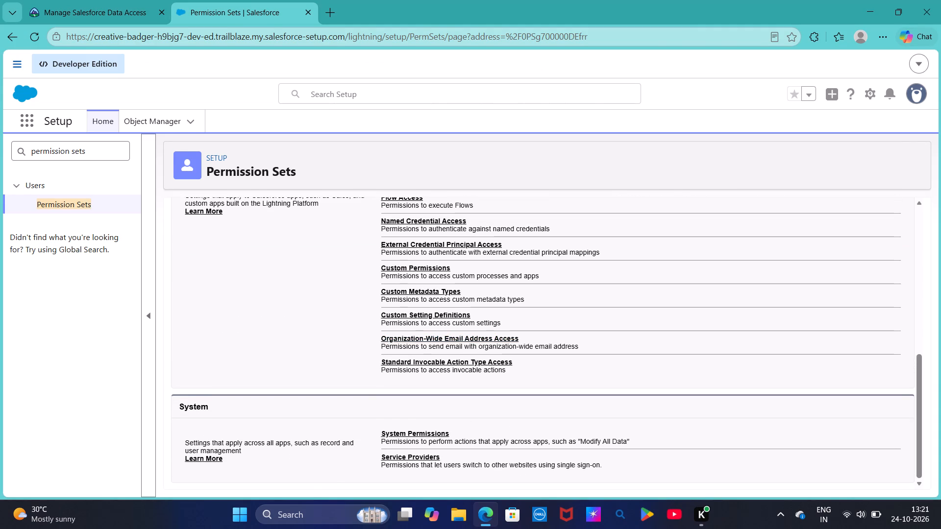
Examine the Account Access permission set's System Permissions list for the account object permissions the challenge requires.
left_click(419, 436)
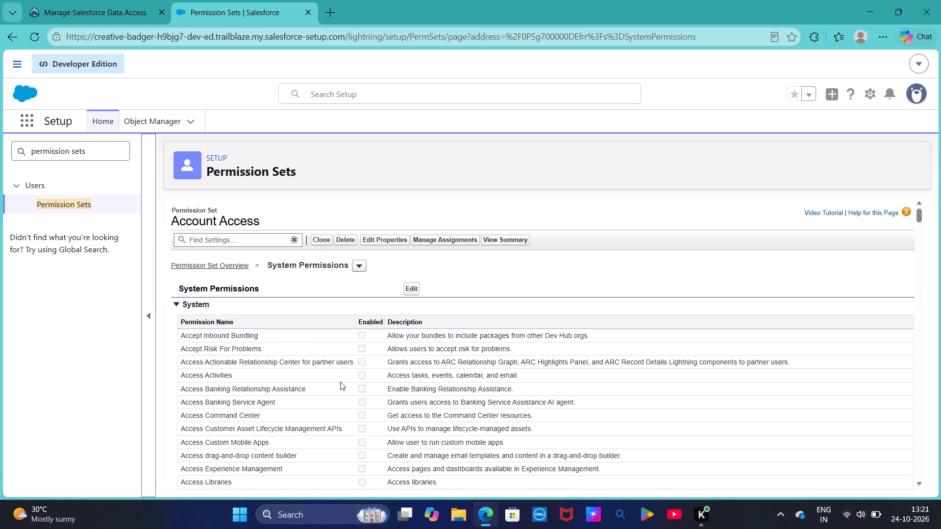
scroll(340, 381, "down", 6)
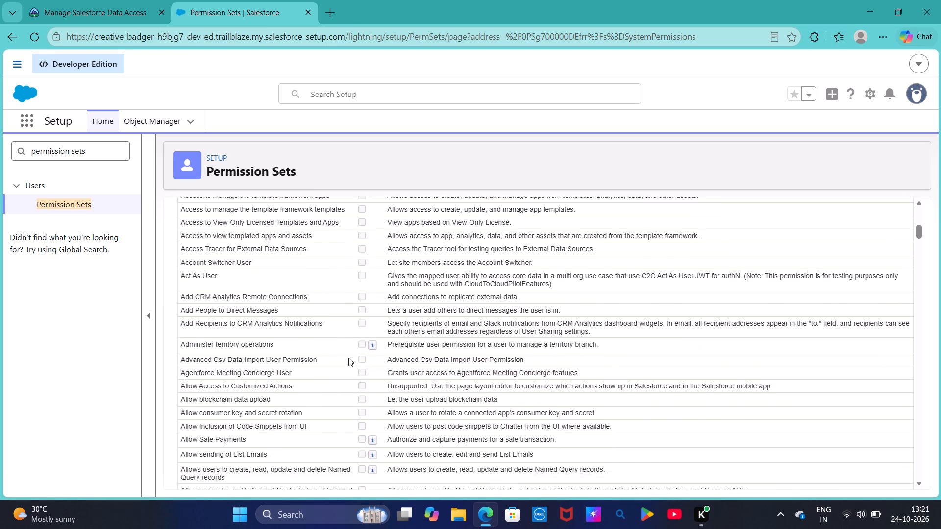
scroll(348, 358, "down", 4)
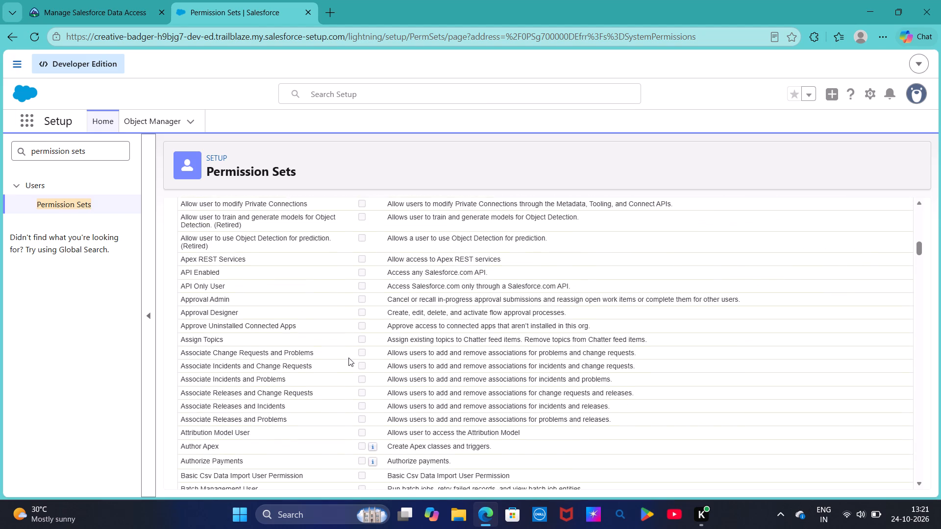
scroll(348, 358, "down", 6)
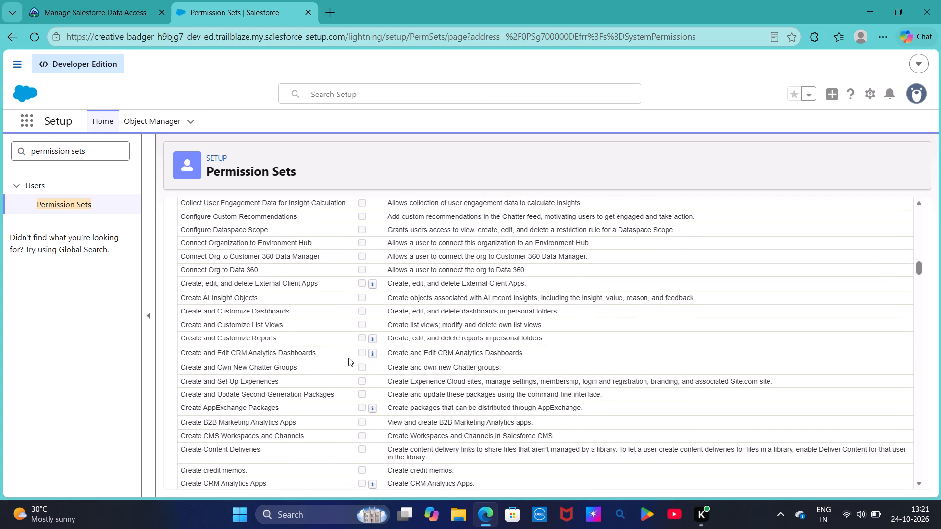
scroll(348, 358, "down", 7)
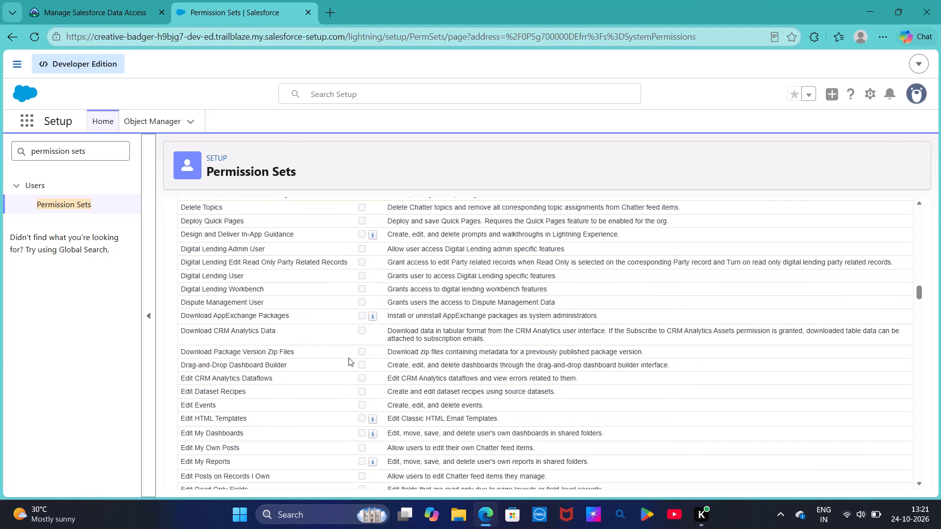
scroll(348, 358, "down", 6)
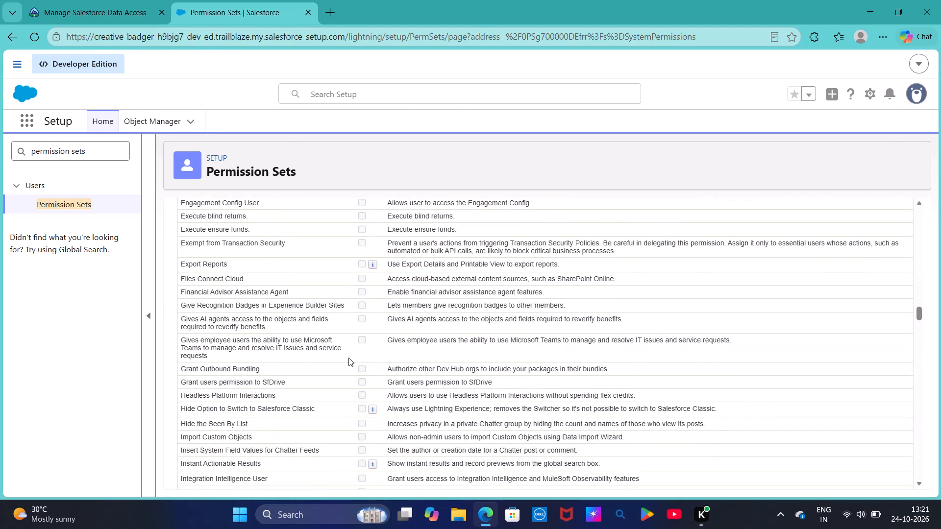
scroll(348, 358, "down", 11)
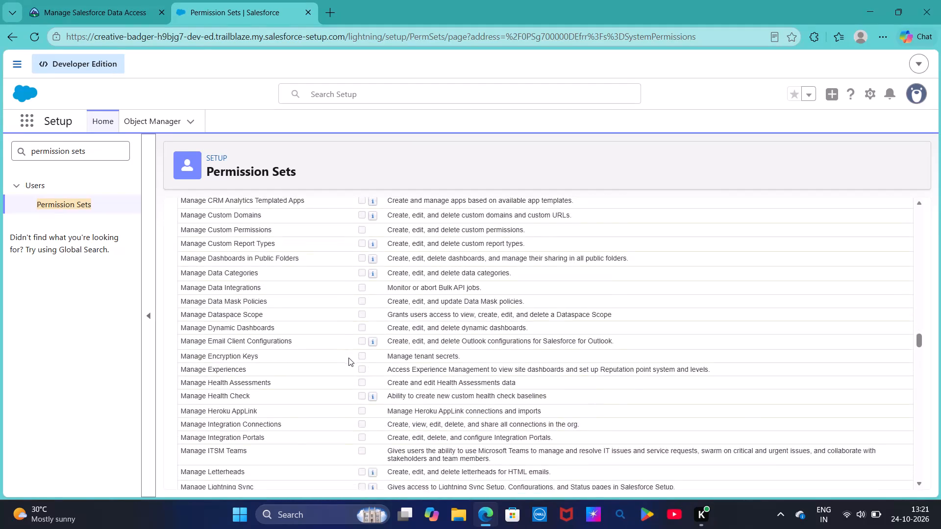
scroll(348, 358, "down", 12)
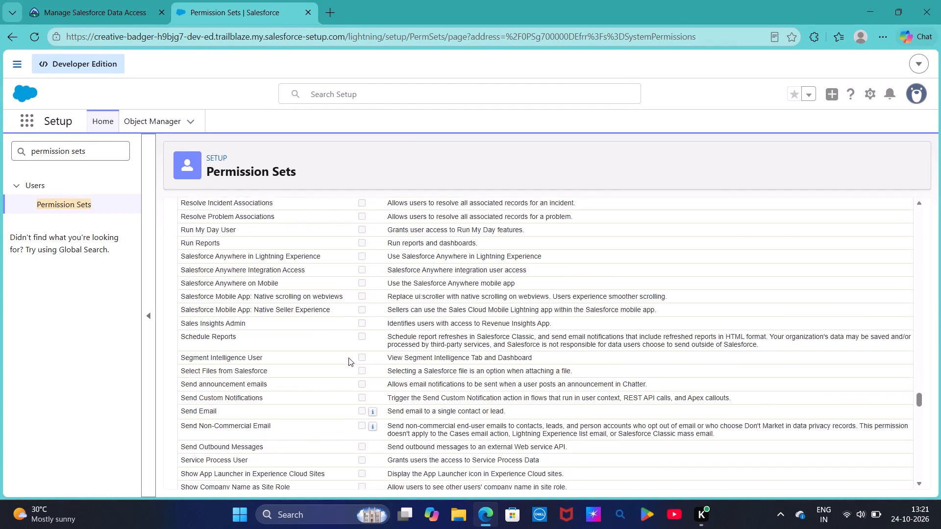
scroll(348, 358, "down", 8)
scroll(348, 358, "up", 13)
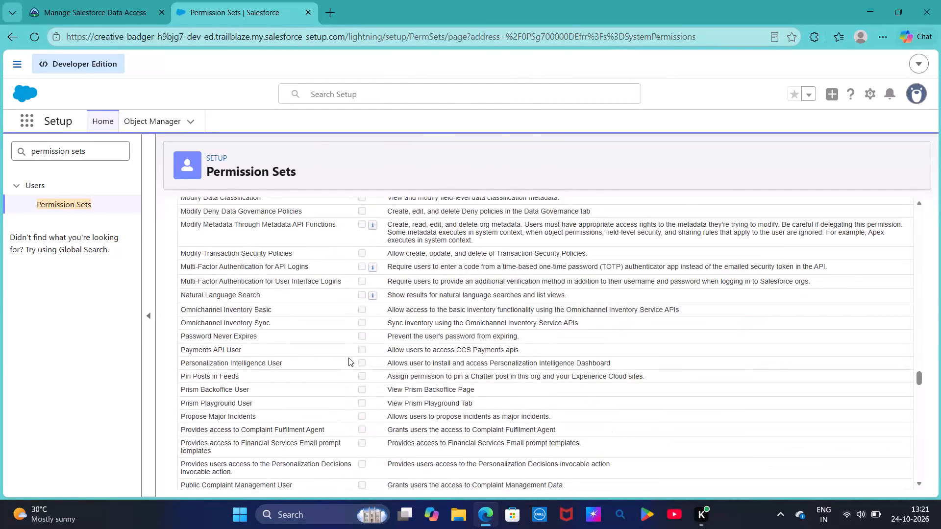
scroll(348, 358, "up", 20)
scroll(348, 358, "up", 9)
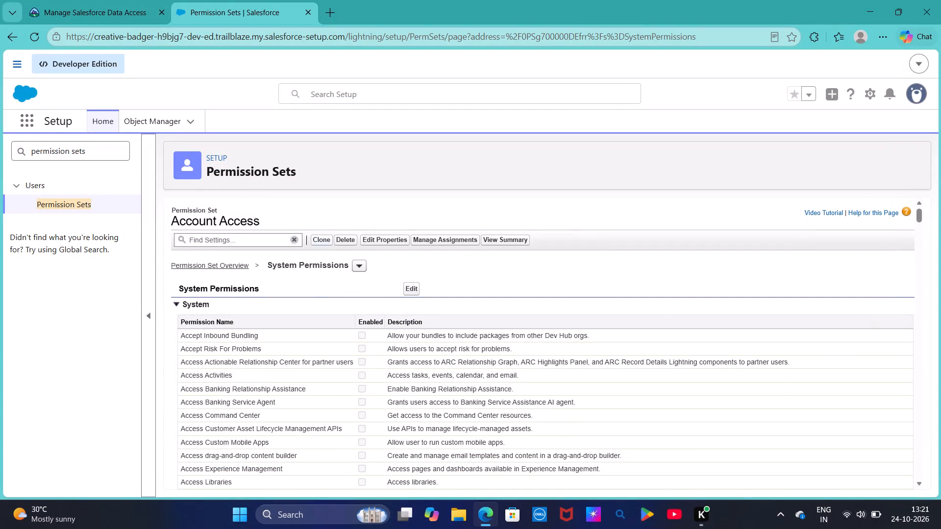
Search the Account Access permission set's settings for read and review the matching entries.
left_click(234, 235)
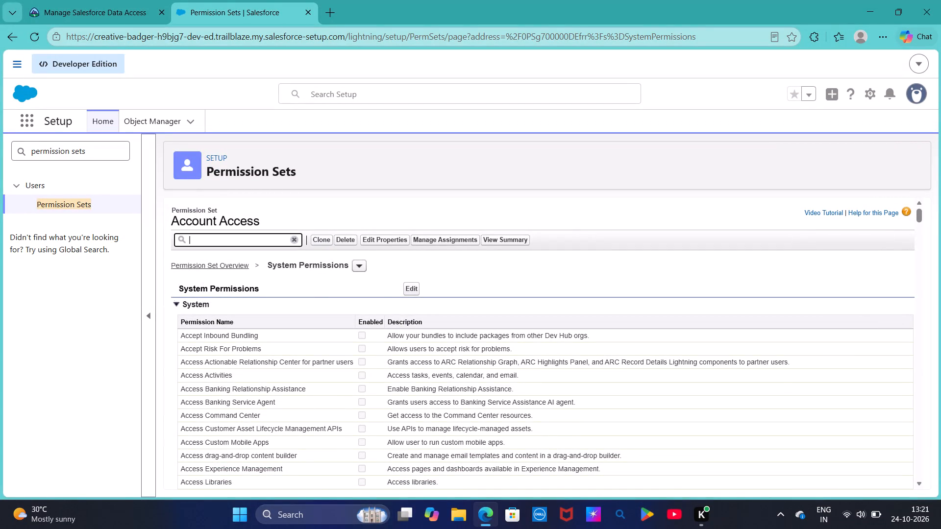
left_click(229, 239)
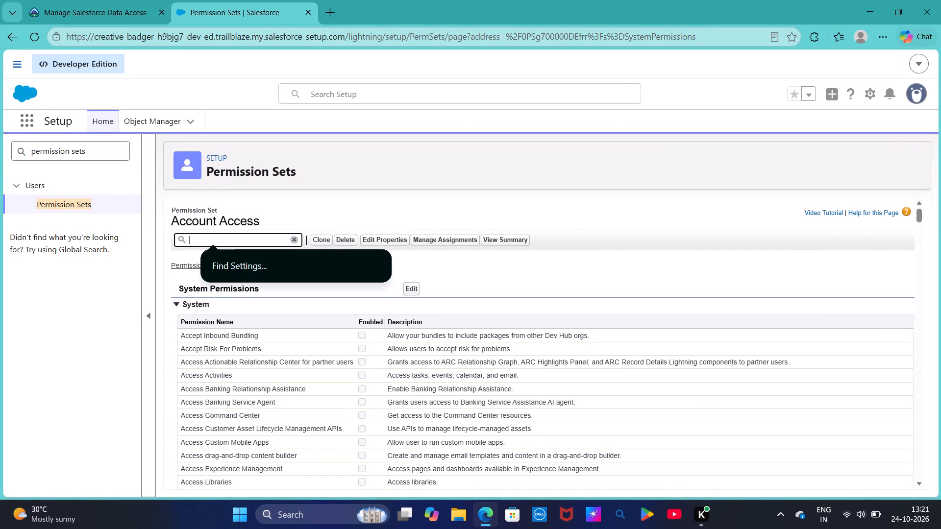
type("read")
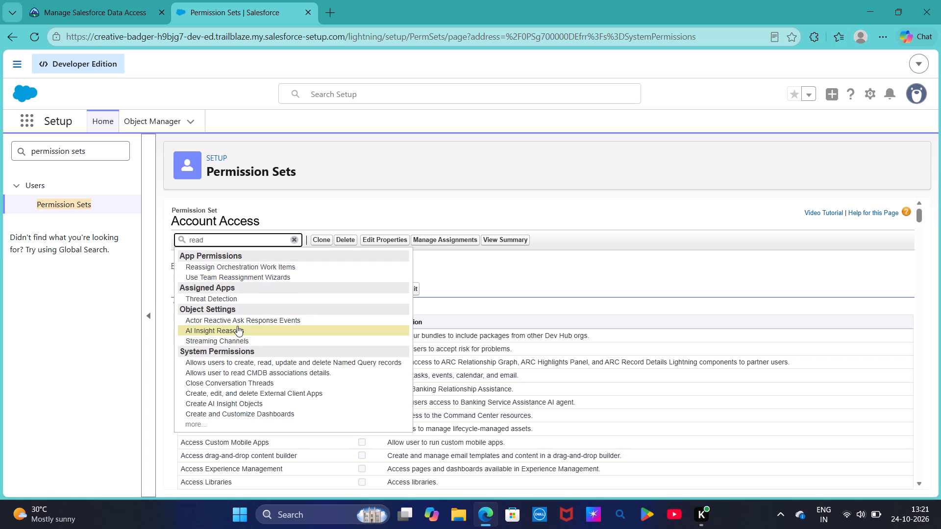
scroll(237, 326, "right", 1)
scroll(237, 326, "up", 1)
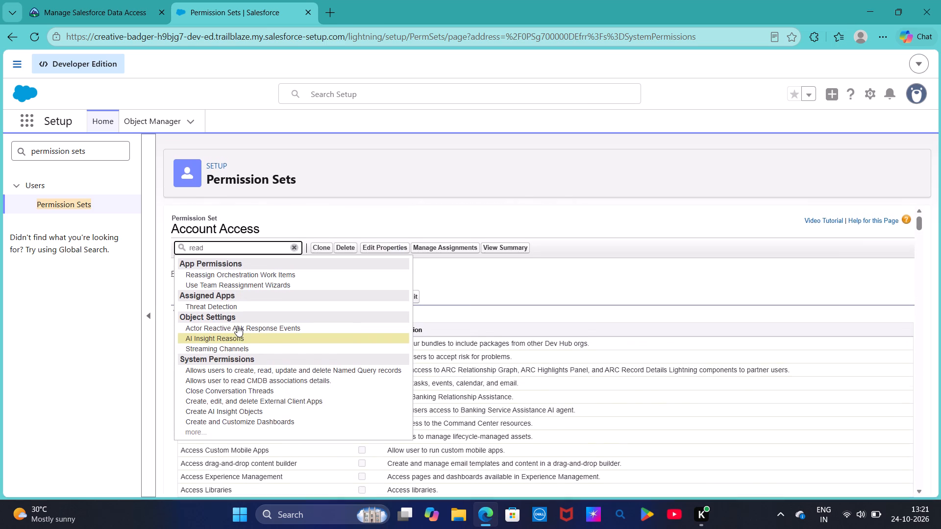
scroll(237, 326, "up", 1)
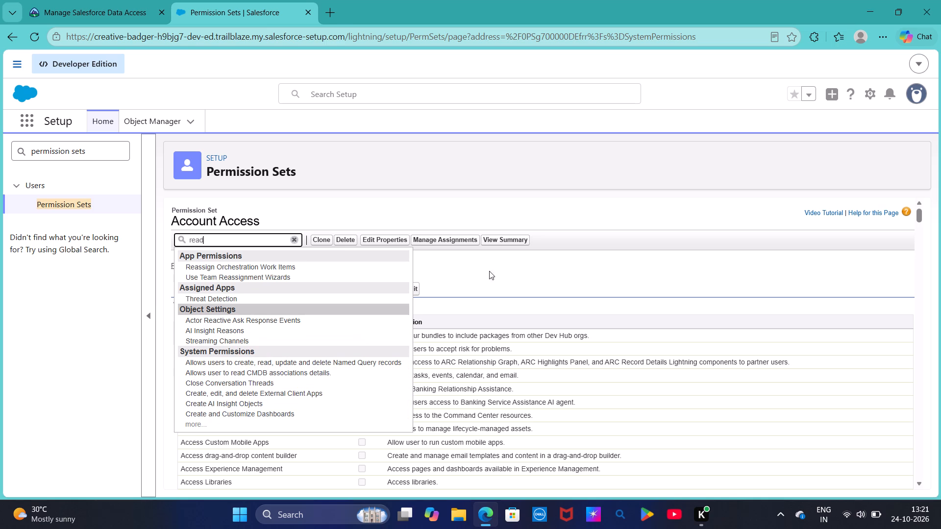
left_click(390, 193)
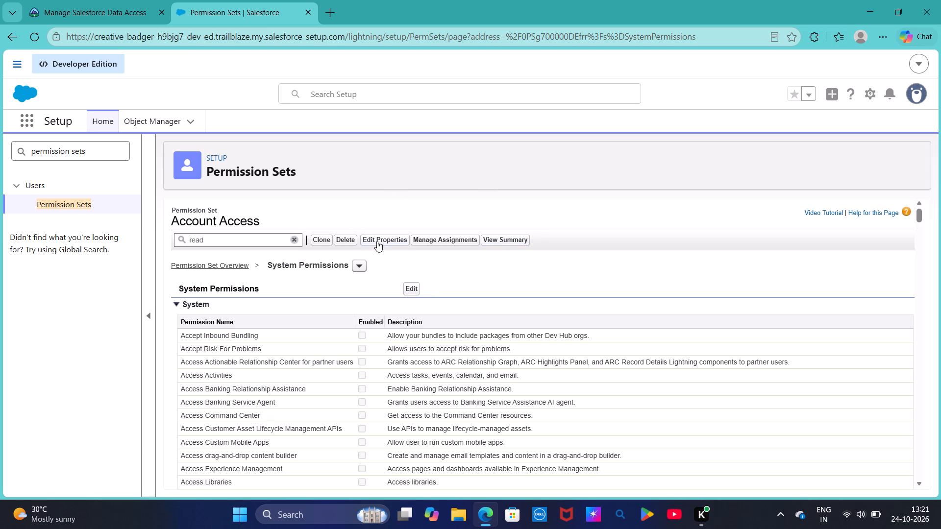
Check the Account Access permission set's editable properties without changing them, and return to its overview.
left_click(377, 241)
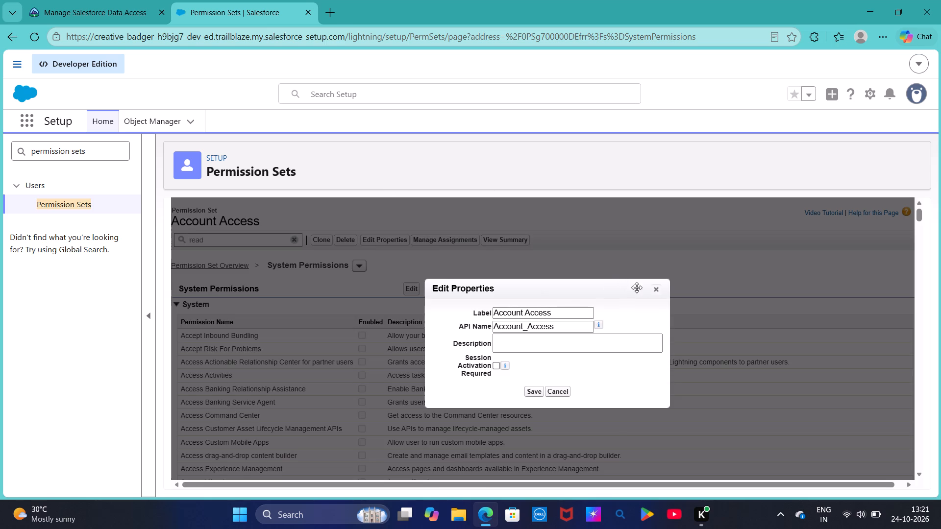
left_click(651, 292)
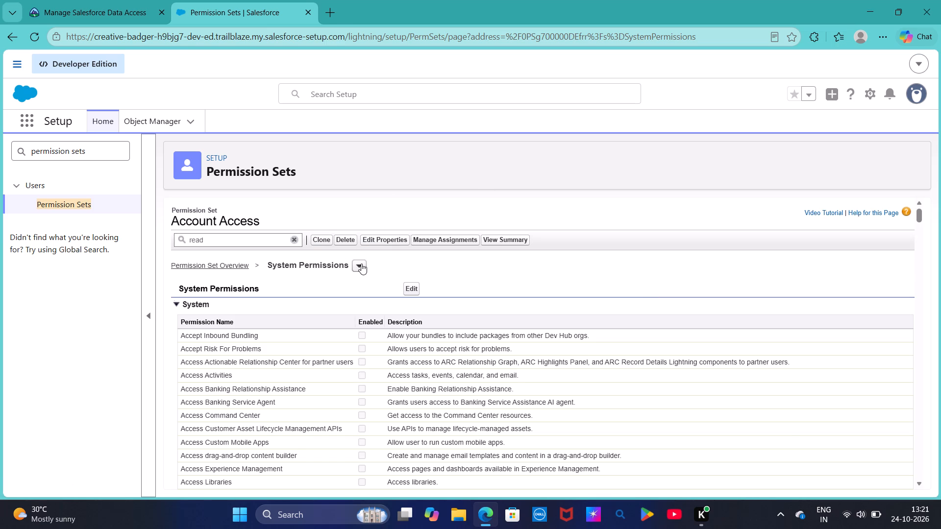
left_click(361, 264)
left_click(219, 263)
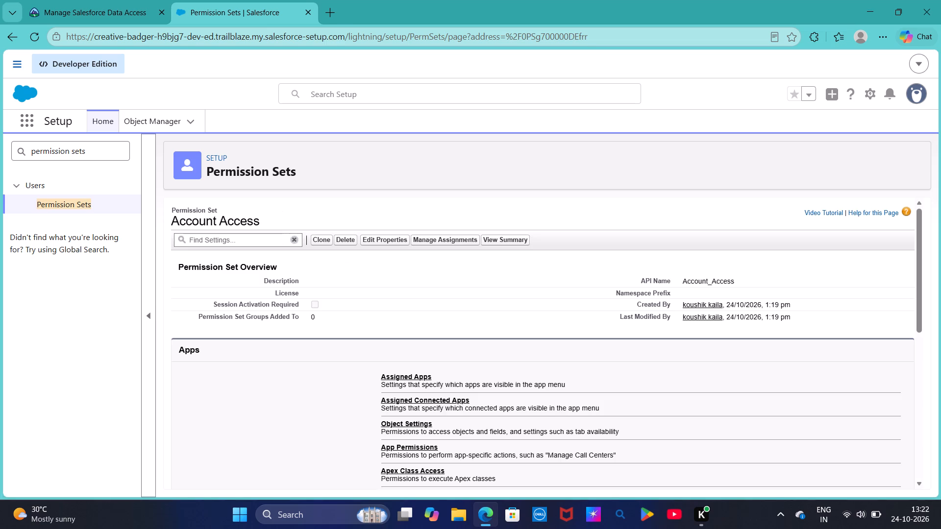
Search the Account Access settings for create and for read, looking for the required account object permissions.
left_click(195, 239)
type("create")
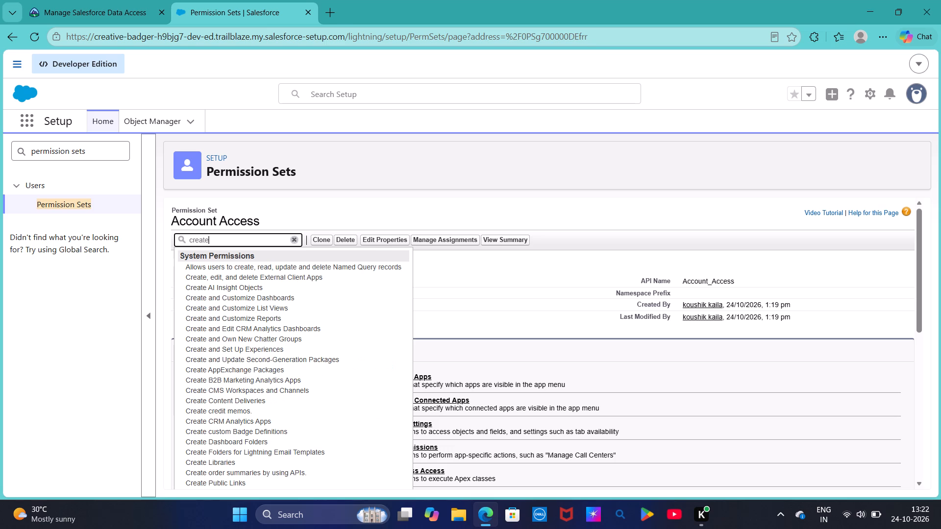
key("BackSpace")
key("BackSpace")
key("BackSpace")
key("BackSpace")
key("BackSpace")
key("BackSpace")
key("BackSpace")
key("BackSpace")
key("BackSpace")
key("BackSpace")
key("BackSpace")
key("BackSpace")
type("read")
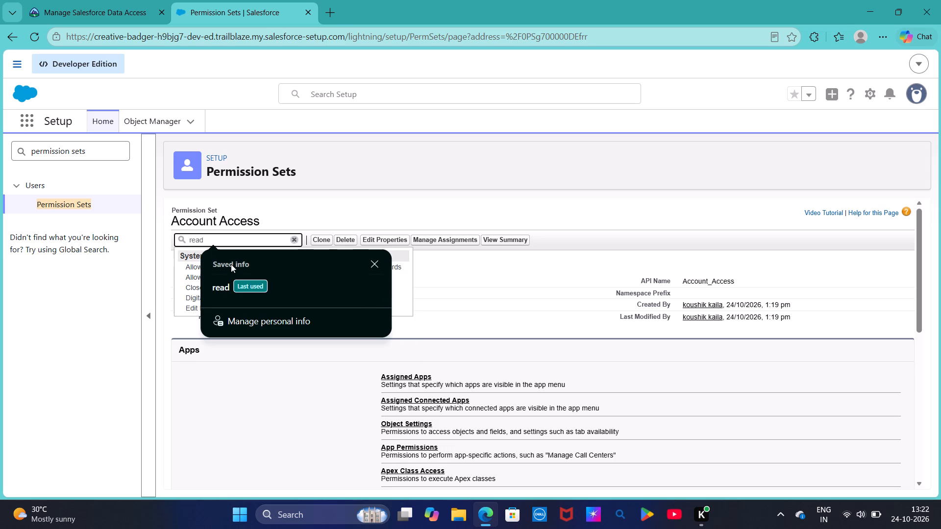
left_click(374, 261)
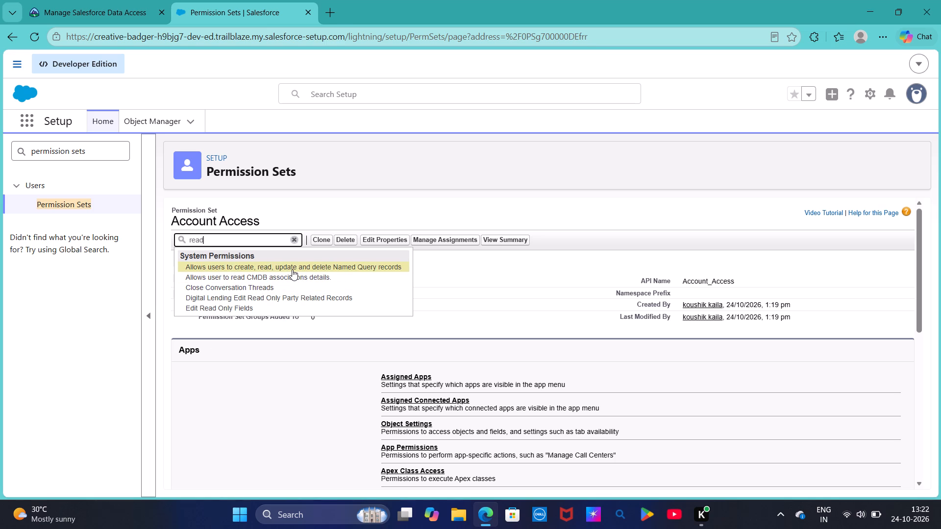
Recheck the account permission requirements in the Trailhead challenge, and run the read settings search in the Account Access permission set.
left_click(133, 18)
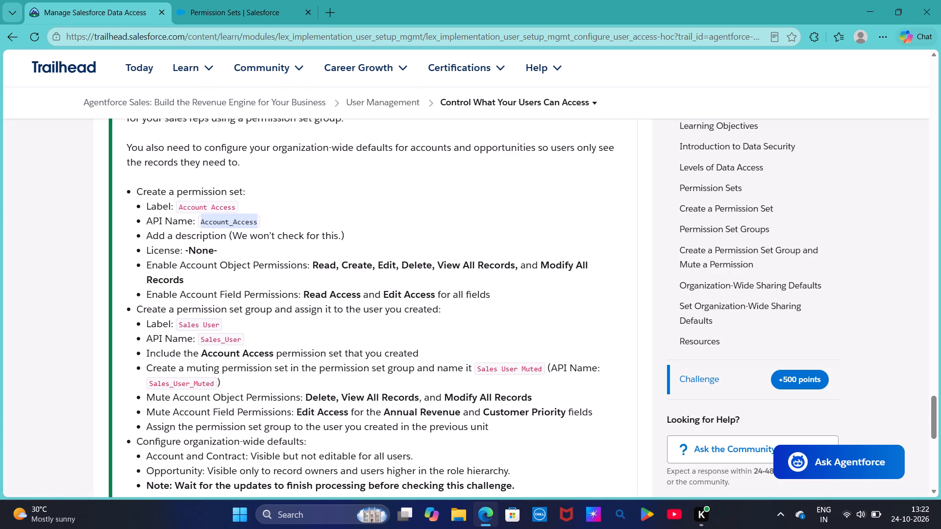
left_click(256, 4)
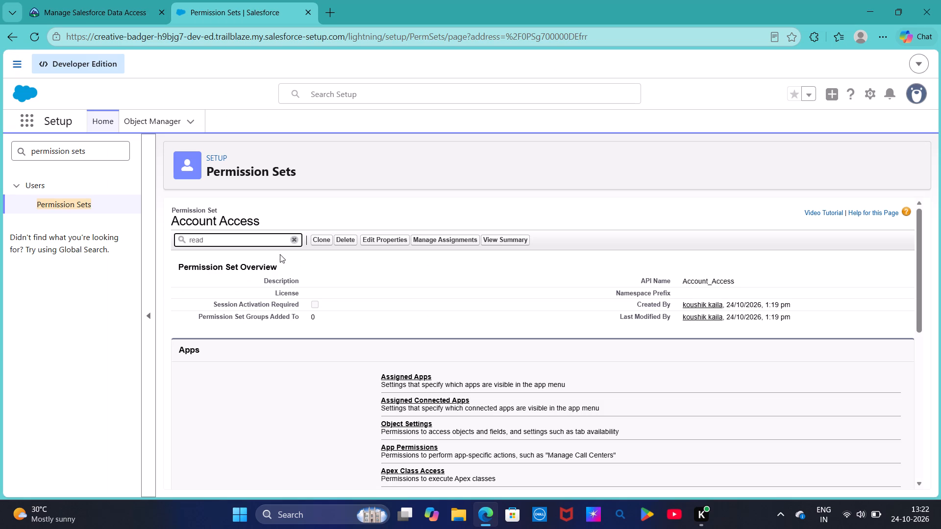
left_click(270, 242)
key("Return")
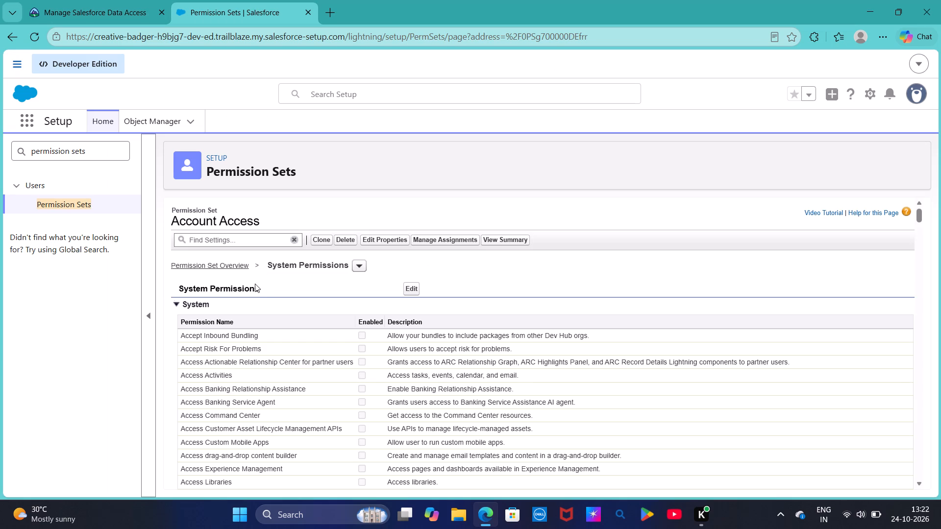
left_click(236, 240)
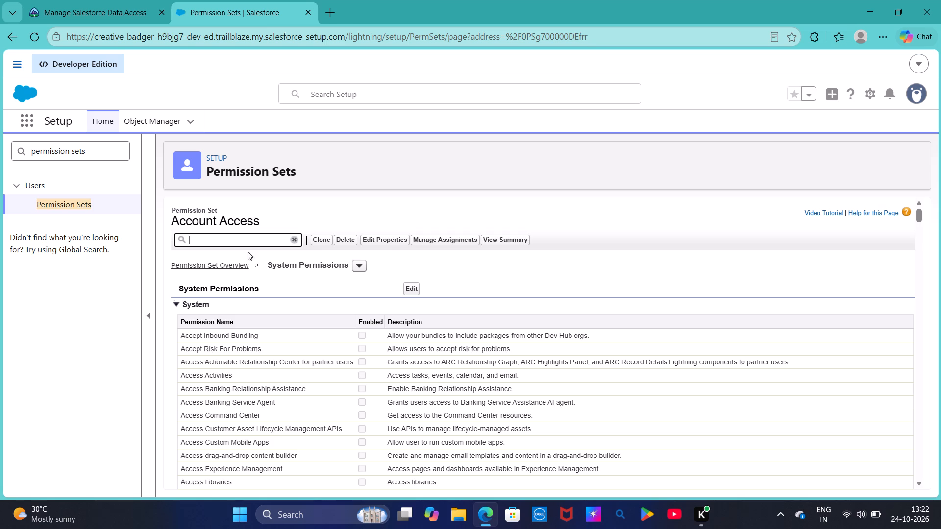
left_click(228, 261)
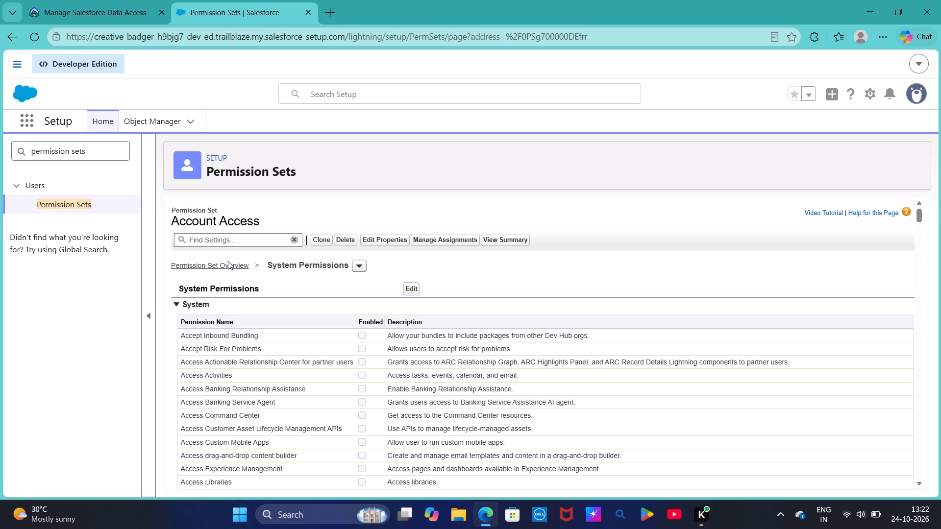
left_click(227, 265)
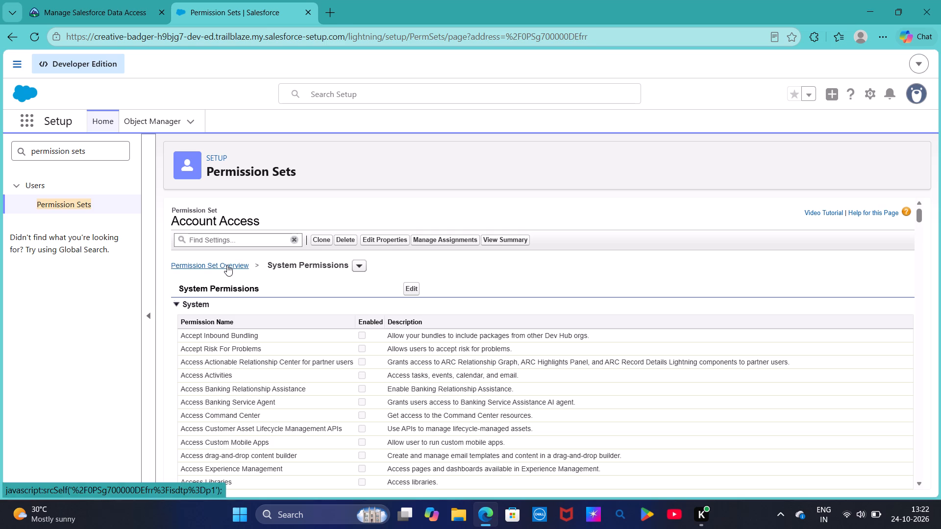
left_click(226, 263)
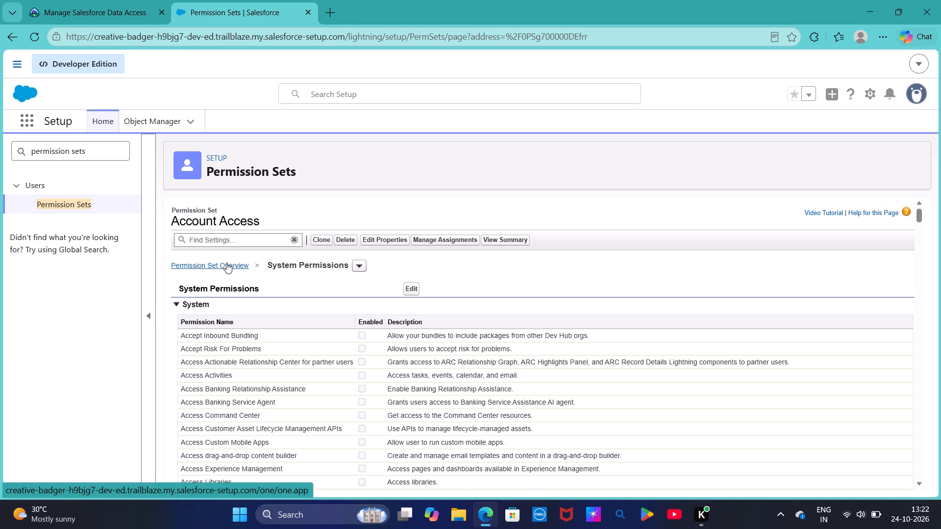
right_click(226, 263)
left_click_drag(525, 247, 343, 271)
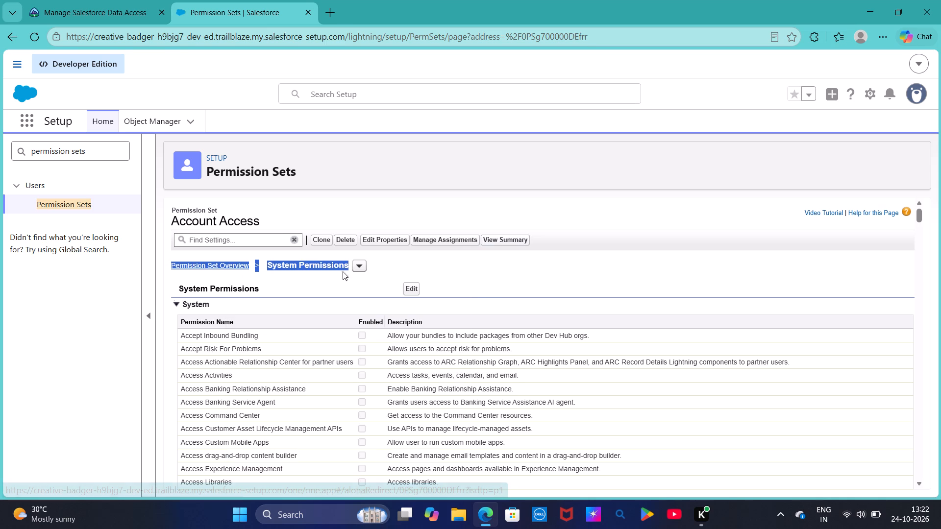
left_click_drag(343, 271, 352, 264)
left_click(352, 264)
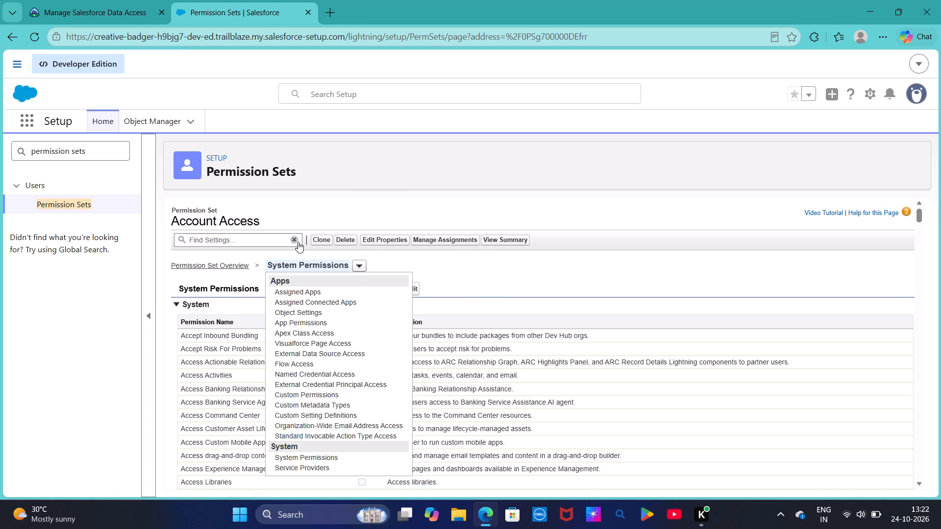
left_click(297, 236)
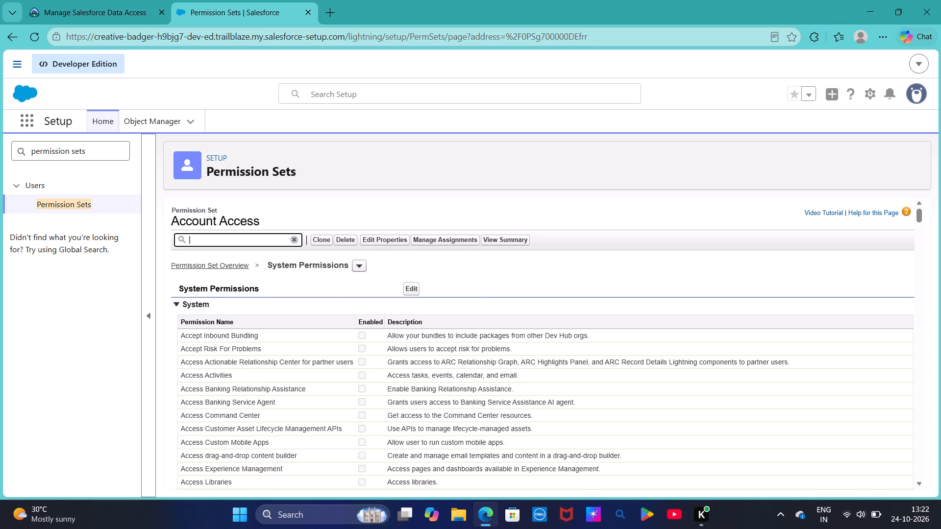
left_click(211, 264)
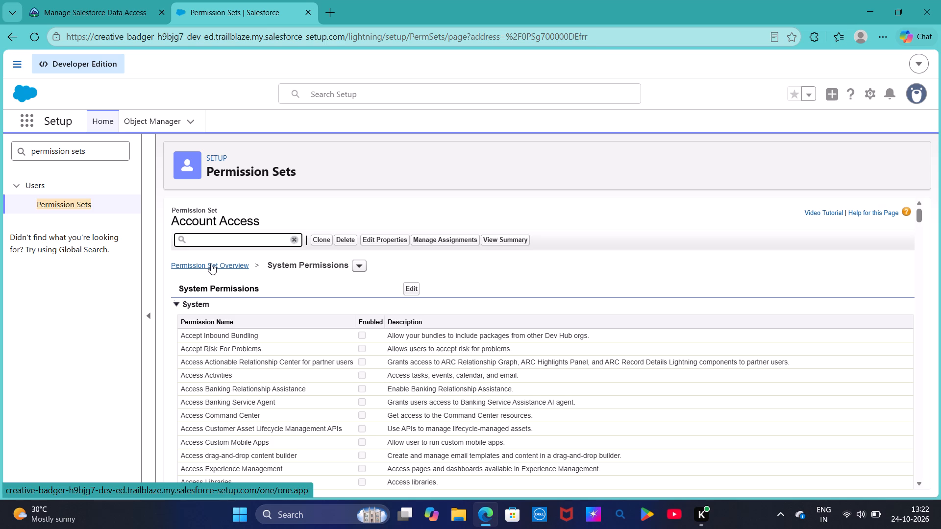
Search the Account Access settings for read, and recheck the account permission requirements in the Trailhead challenge.
left_click(217, 243)
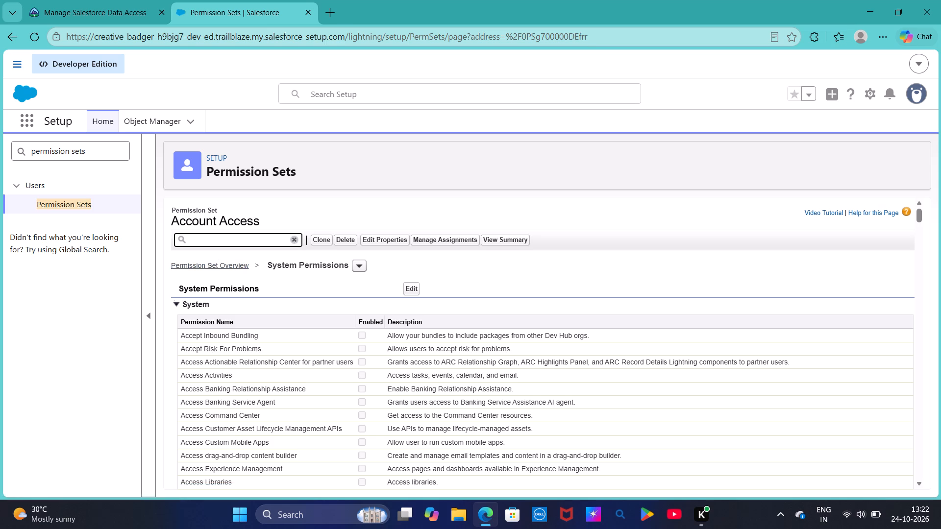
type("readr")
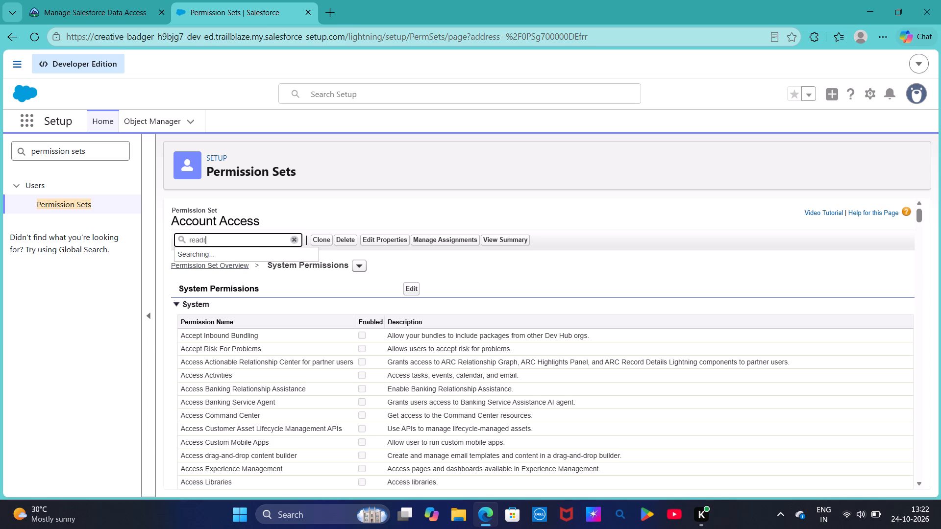
left_click(93, 4)
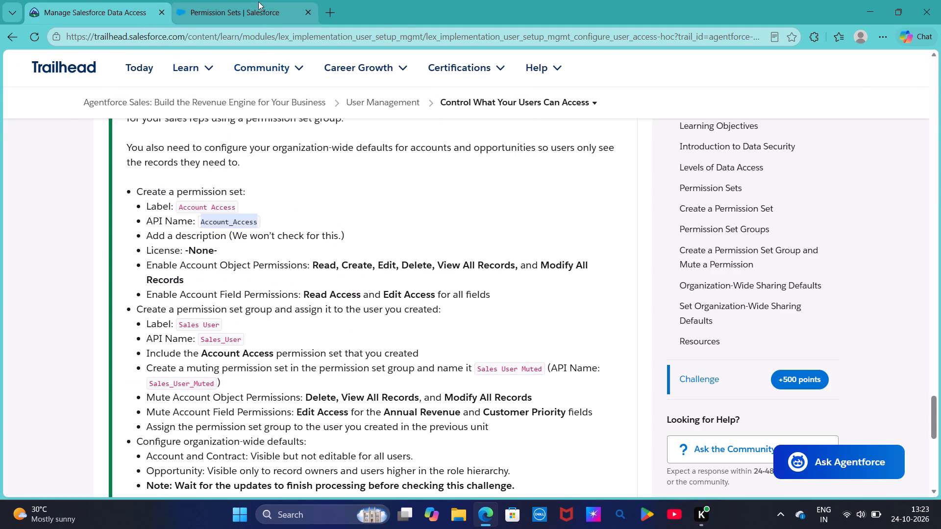
left_click(258, 1)
key("BackSpace")
key("Return")
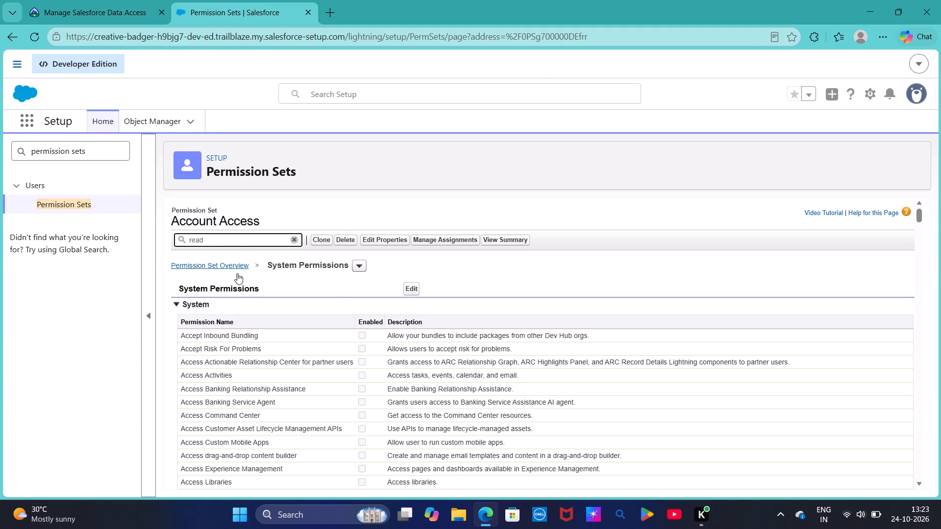
scroll(263, 367, "down", 7)
scroll(263, 367, "up", 15)
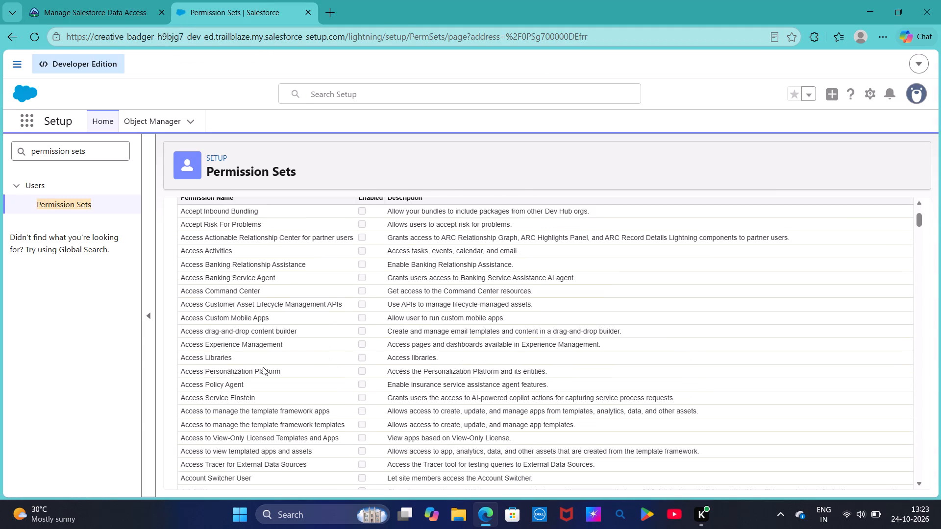
key("Return")
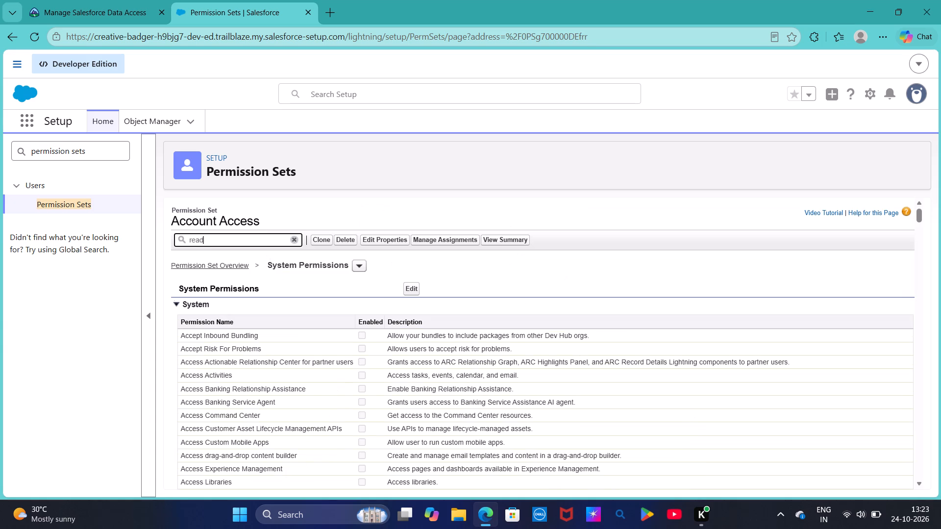
key("Return")
key("Return")
key("Return")
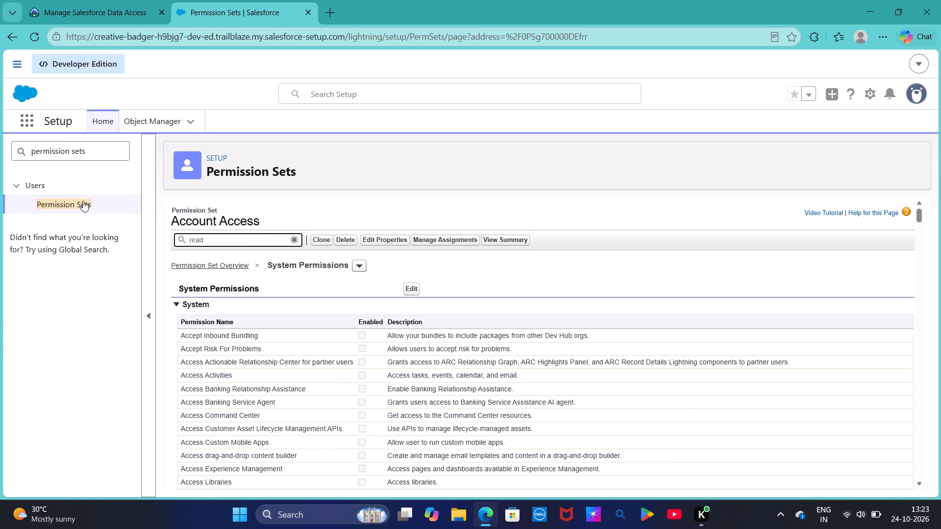
Go back to the list of all permission sets and reopen the Account Access permission set's overview.
left_click(82, 201)
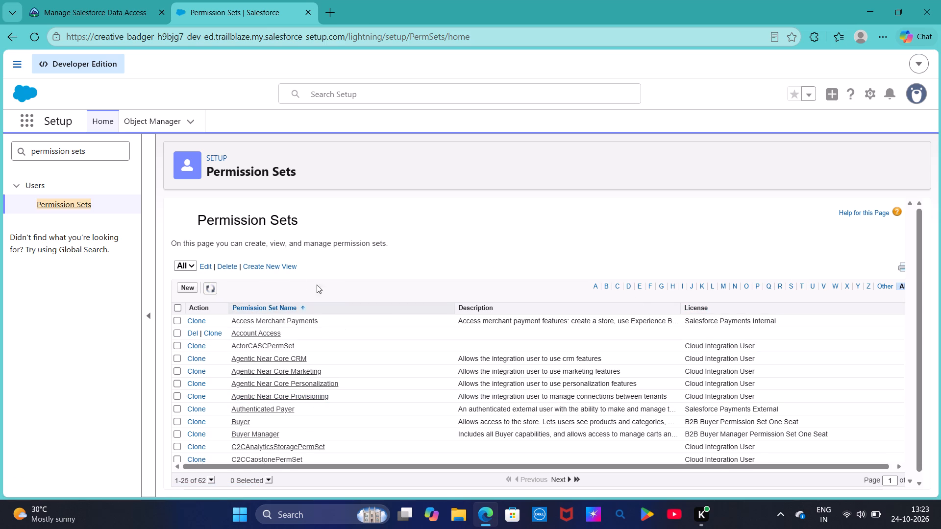
left_click(204, 266)
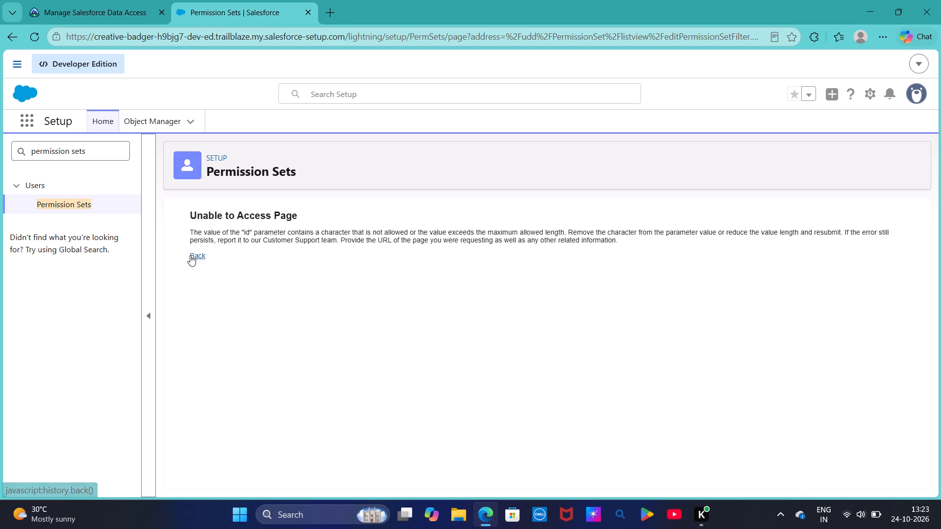
left_click(198, 253)
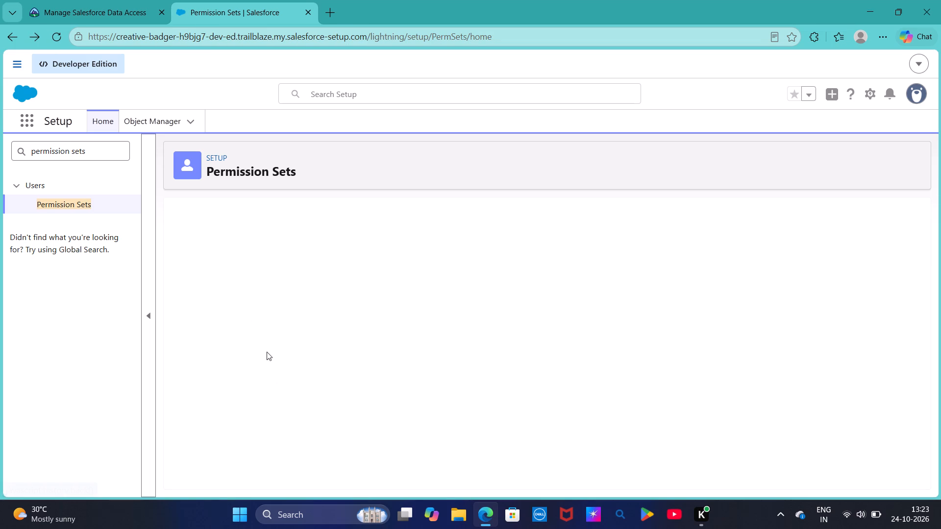
scroll(262, 406, "up", 1)
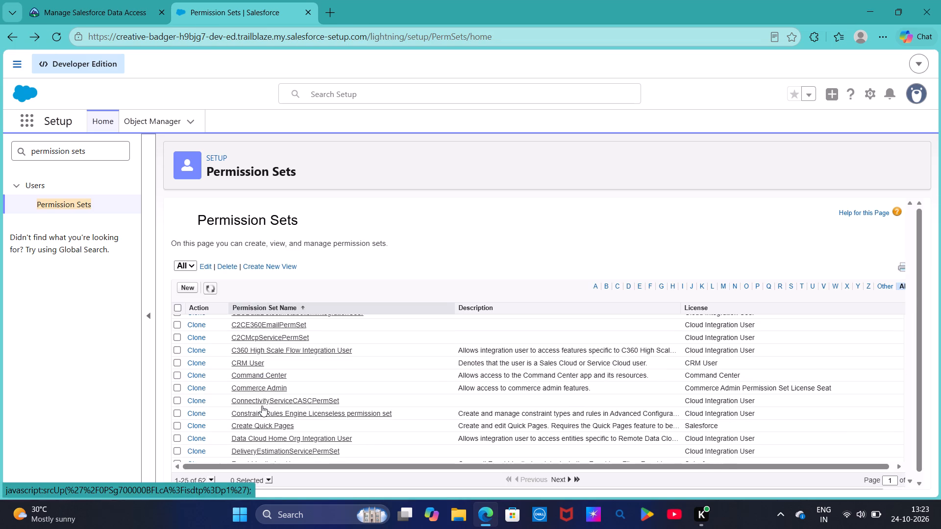
scroll(262, 406, "up", 2)
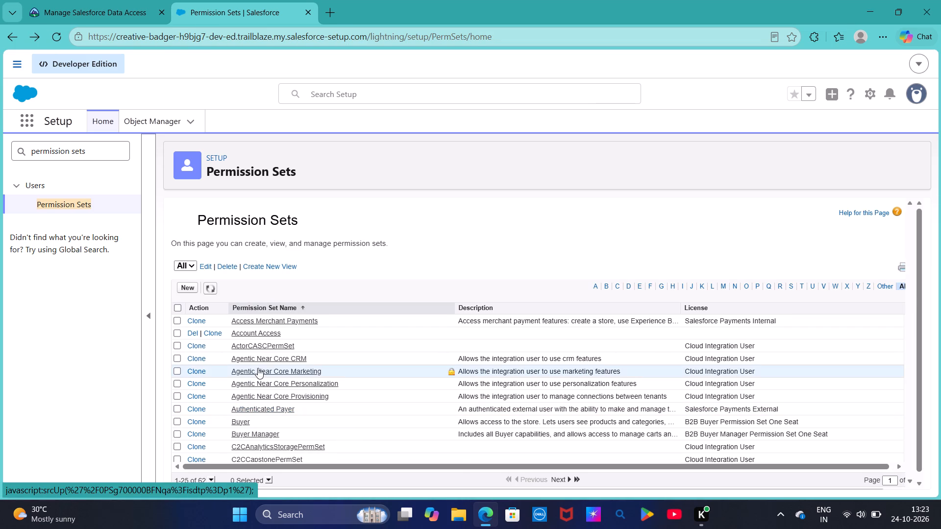
left_click(261, 333)
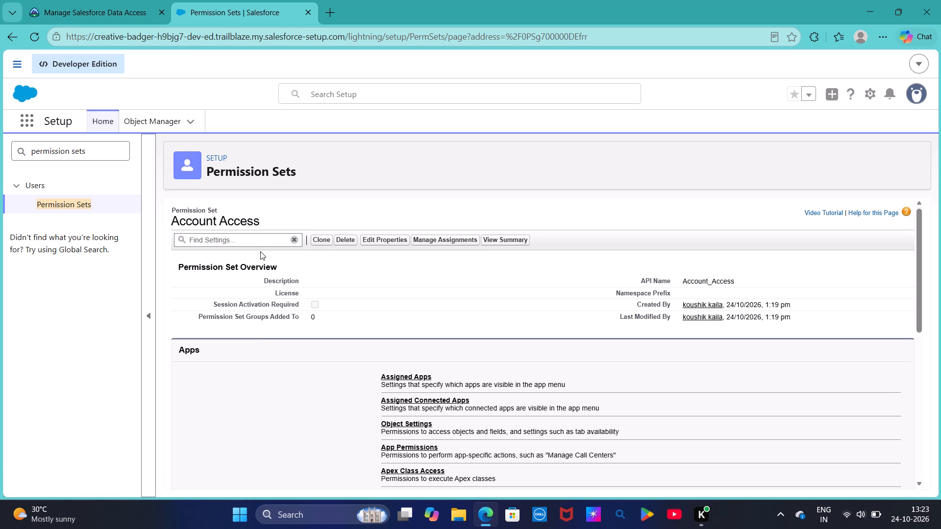
Search the Account Access settings for read and open the match about creating, reading, updating and deleting Named Query records.
left_click(251, 241)
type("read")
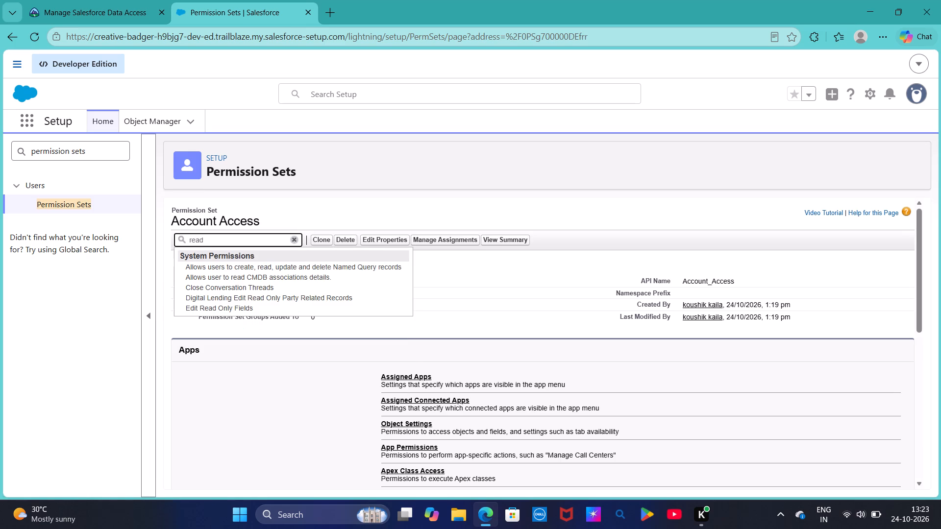
left_click(237, 264)
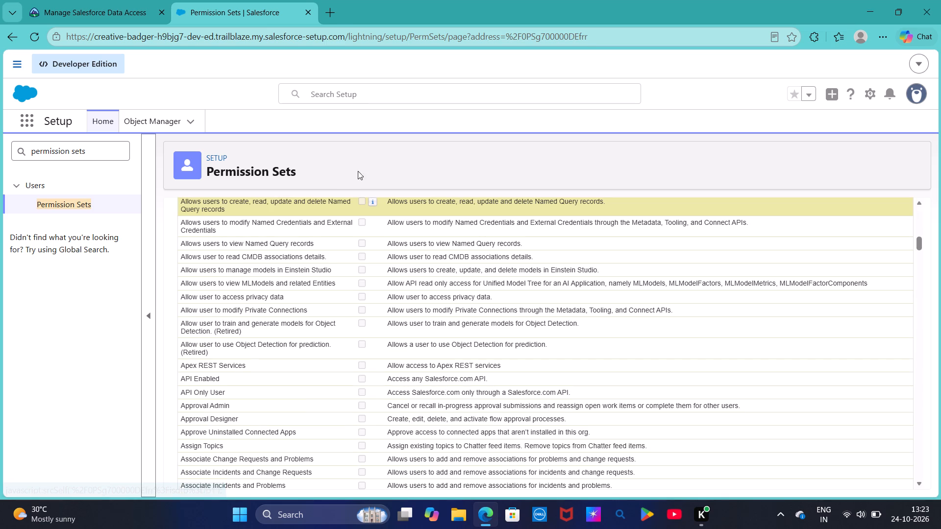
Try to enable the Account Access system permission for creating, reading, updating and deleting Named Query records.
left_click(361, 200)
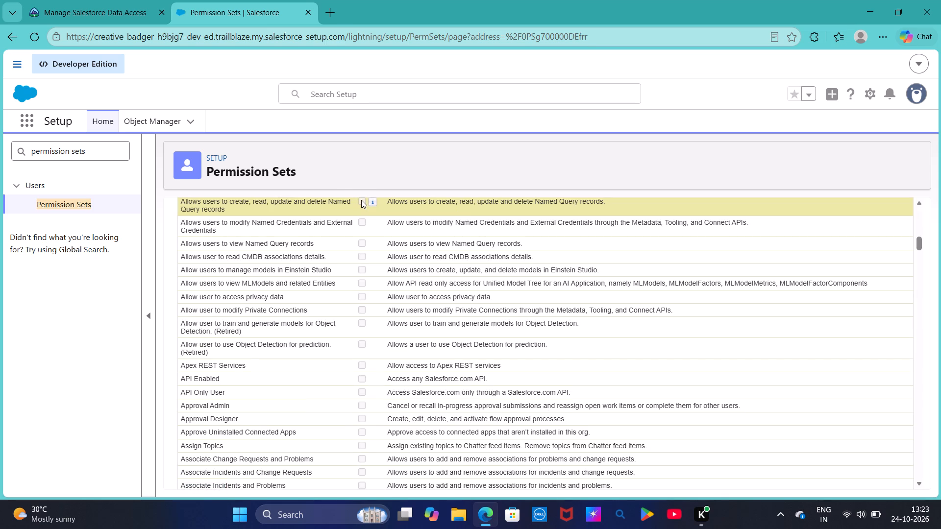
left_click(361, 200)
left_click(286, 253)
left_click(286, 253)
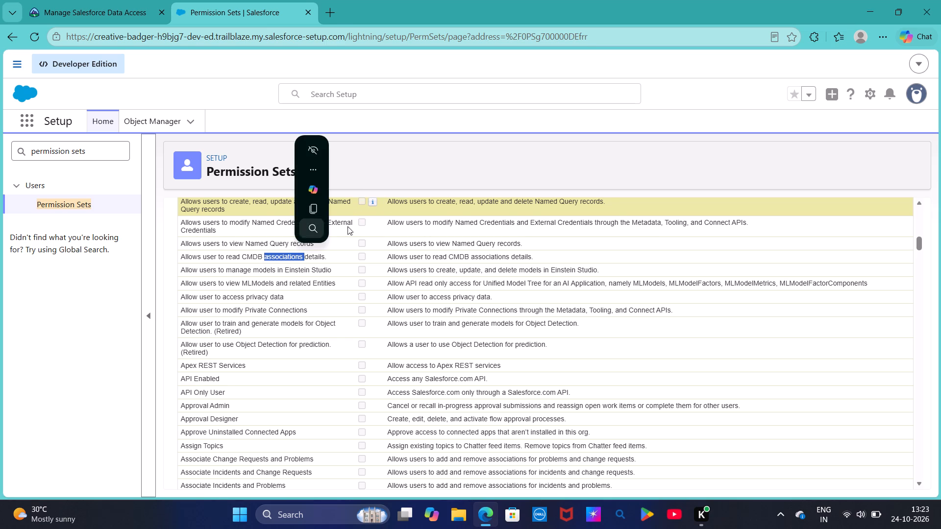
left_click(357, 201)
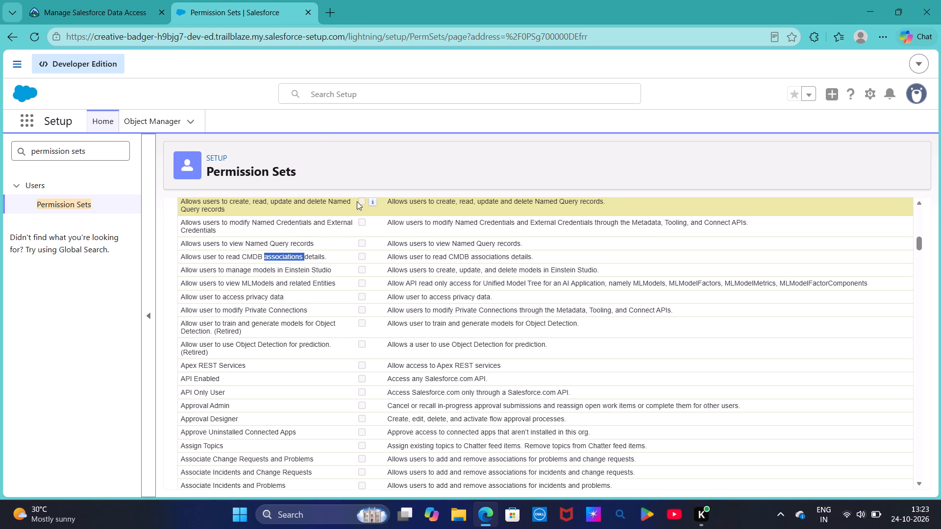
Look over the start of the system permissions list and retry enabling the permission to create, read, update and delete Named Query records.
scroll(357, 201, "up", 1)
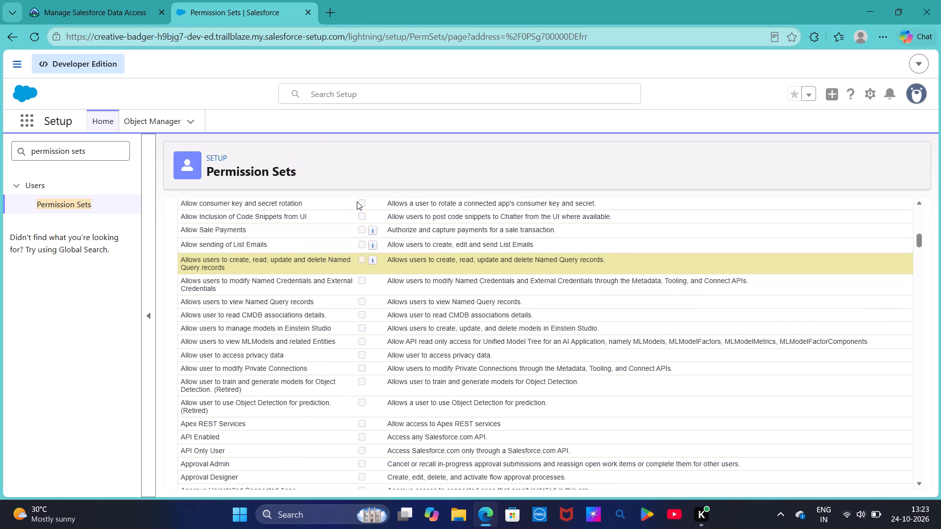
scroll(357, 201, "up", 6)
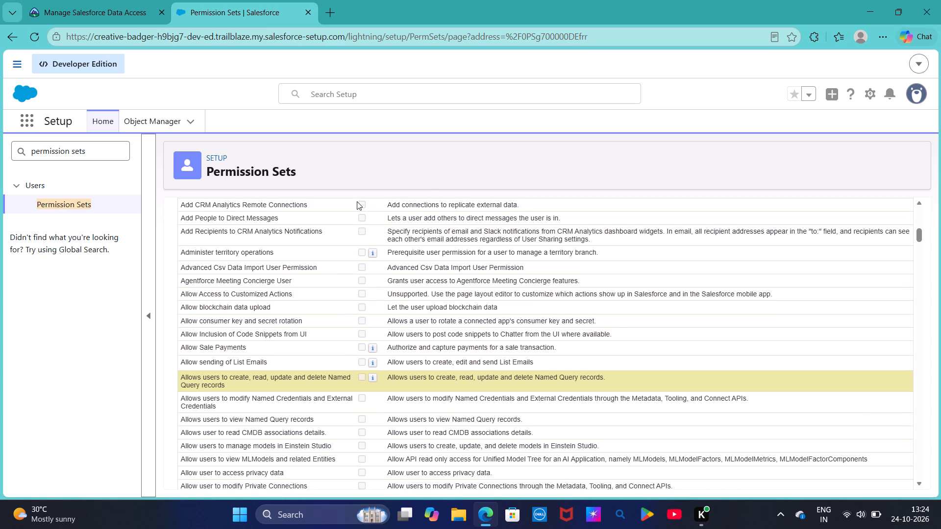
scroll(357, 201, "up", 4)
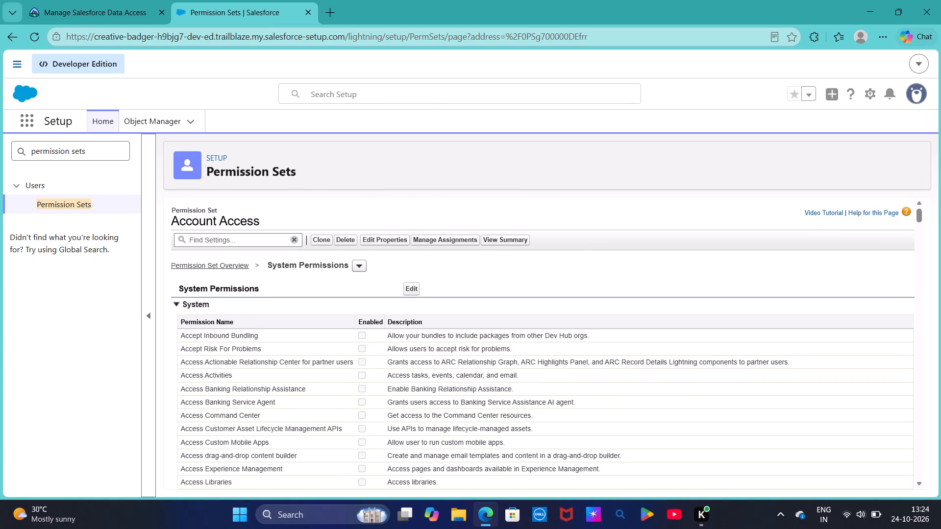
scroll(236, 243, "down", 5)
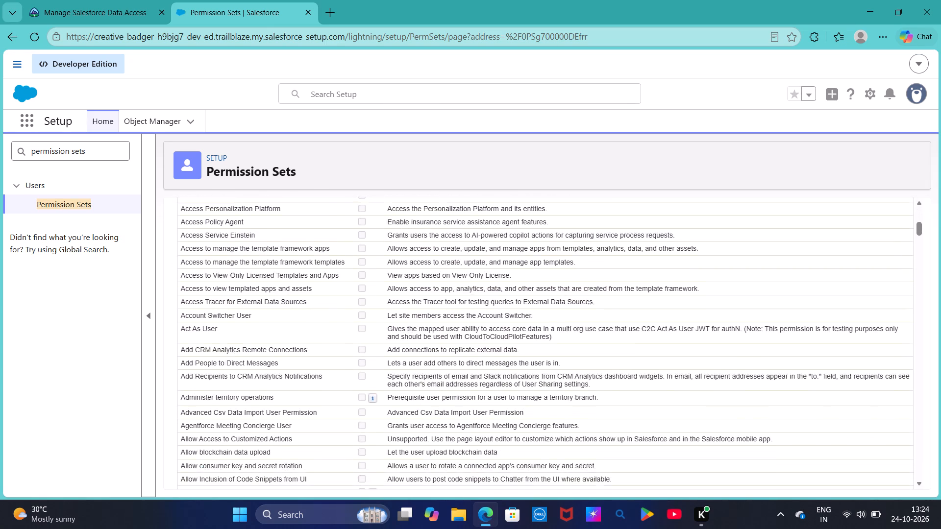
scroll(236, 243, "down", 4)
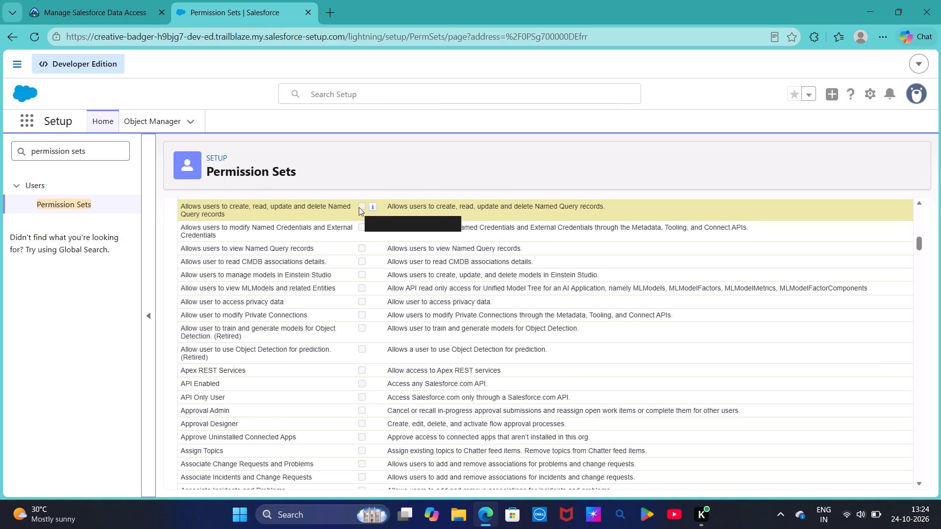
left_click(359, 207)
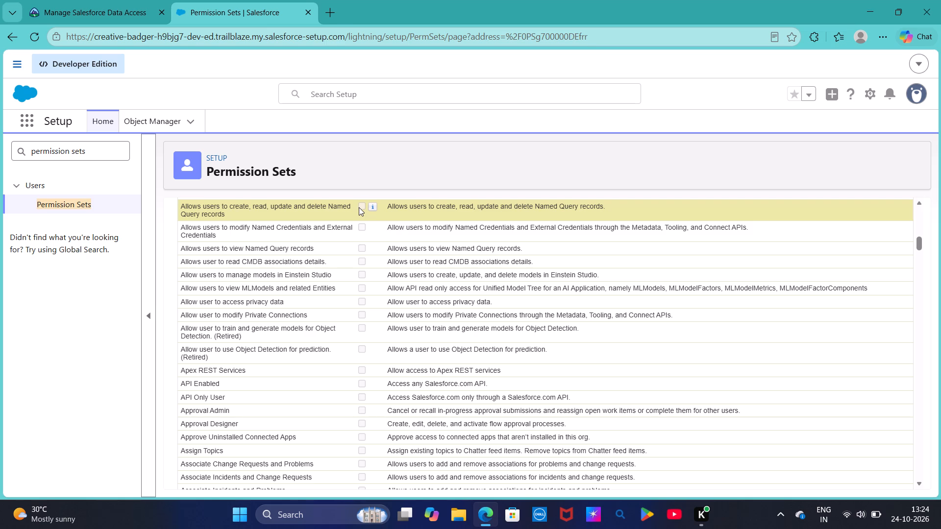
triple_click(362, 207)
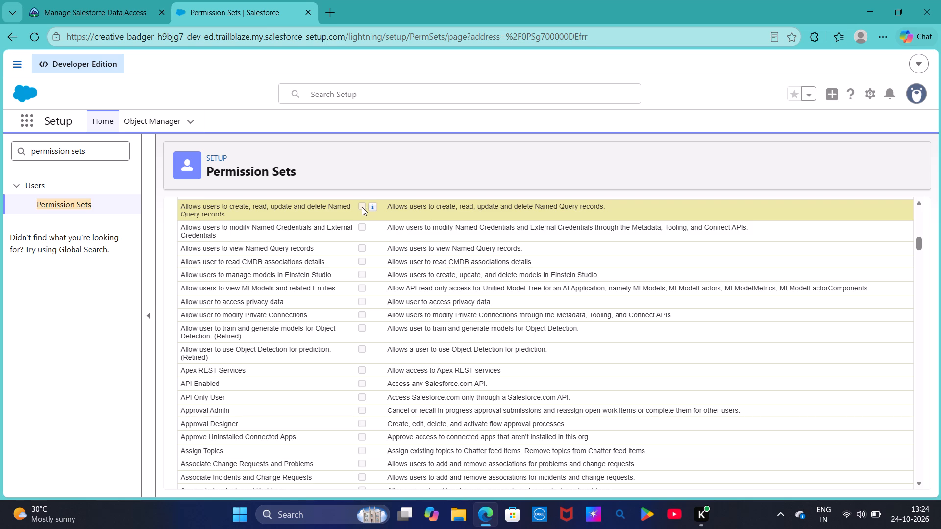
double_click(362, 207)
Check which other permissions are required by the one for creating, reading, updating and deleting Named Query records.
scroll(362, 207, "up", 1)
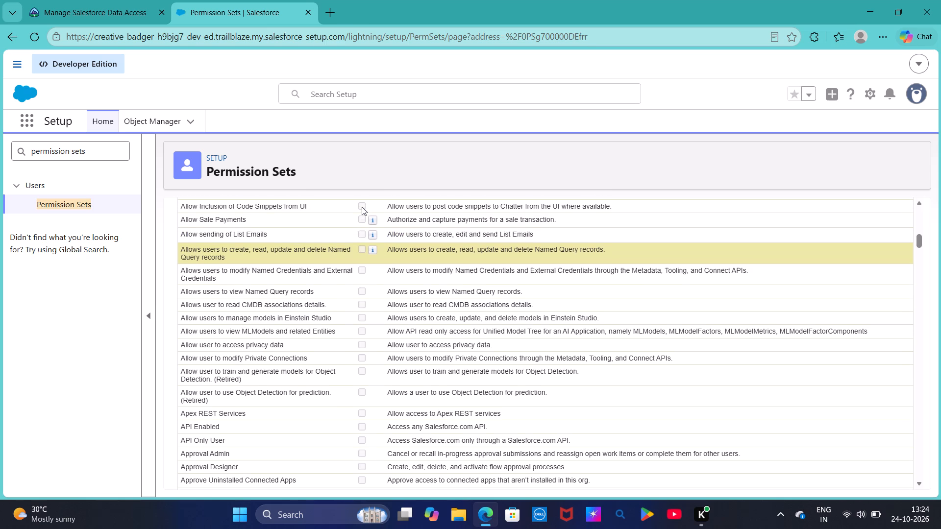
left_click(372, 250)
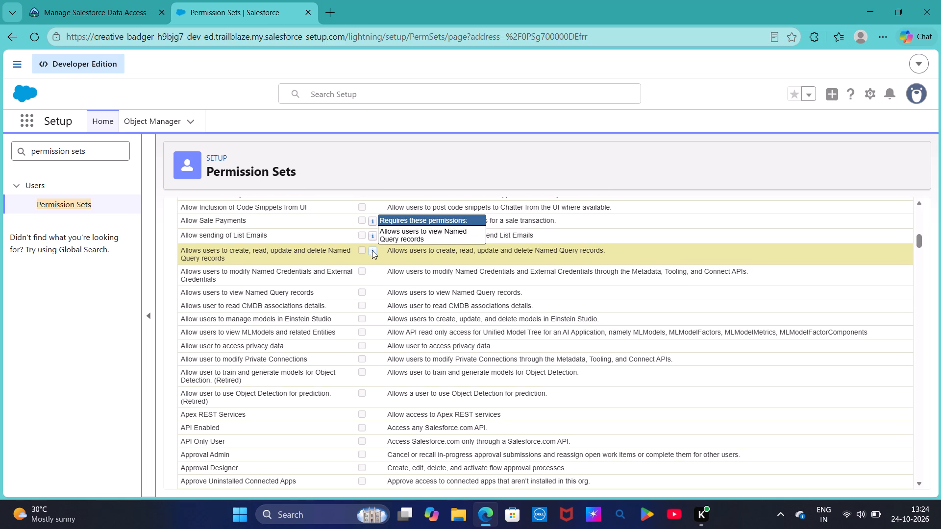
left_click(407, 231)
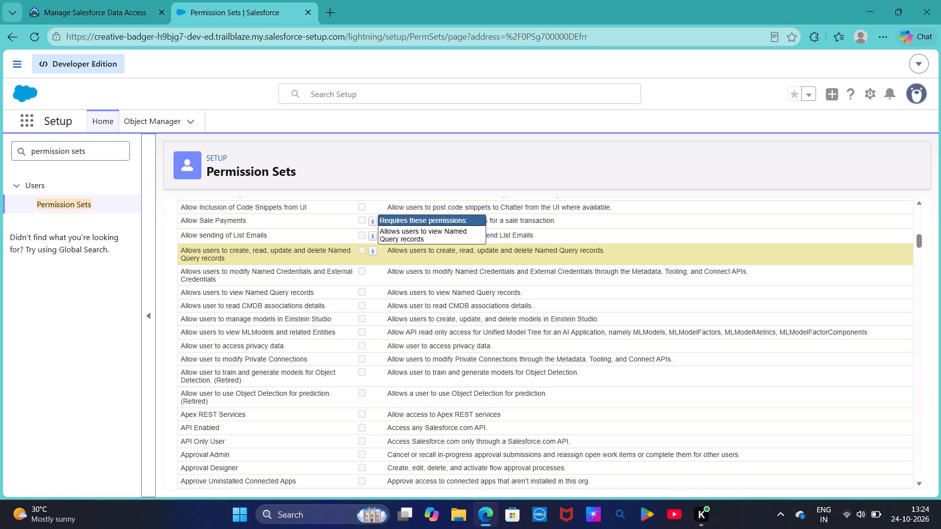
left_click(404, 242)
triple_click(402, 240)
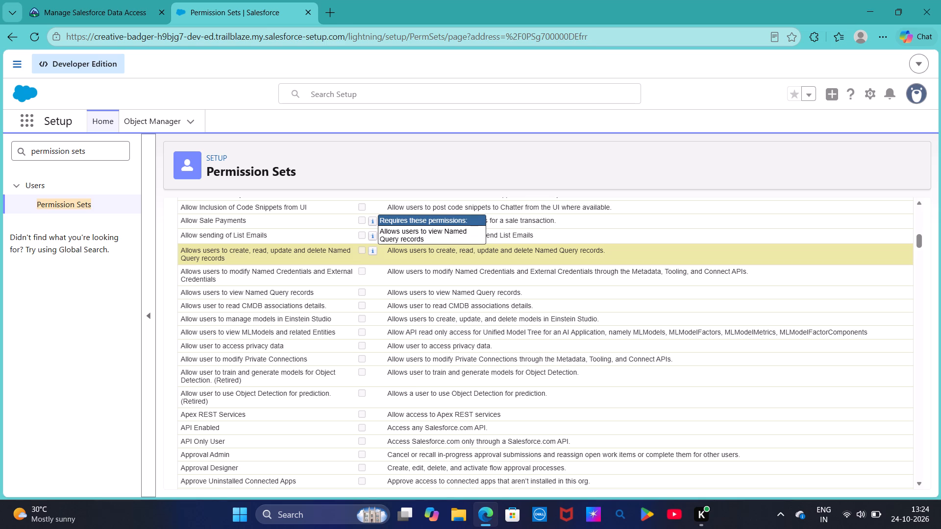
left_click(402, 240)
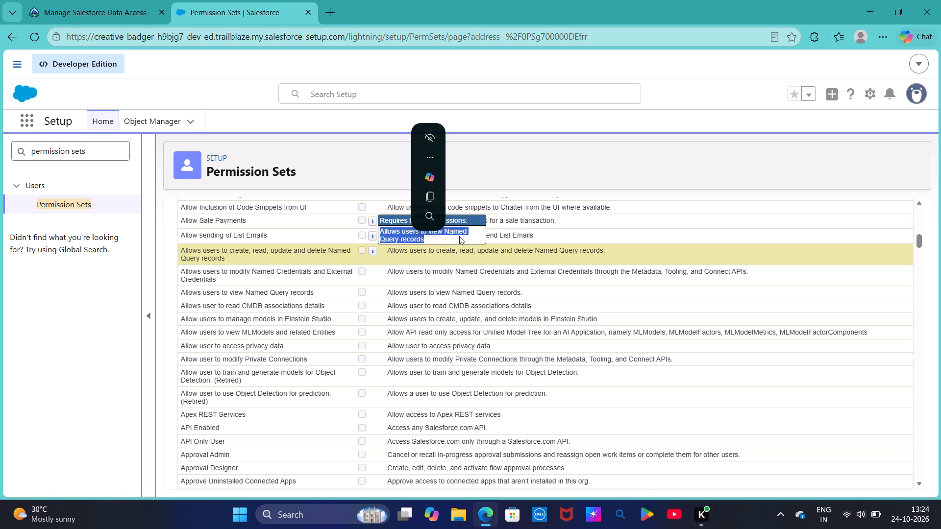
left_click(459, 236)
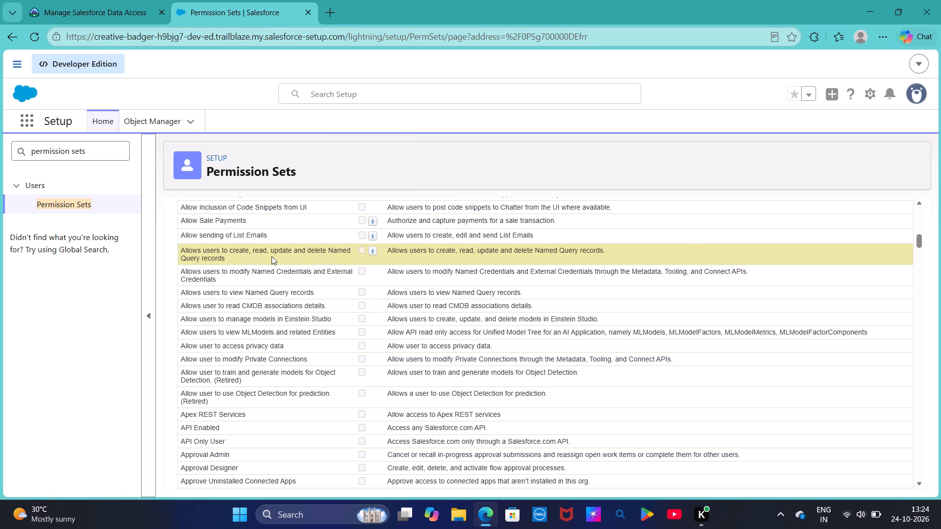
Search the Account Access settings for view, recheck the Trailhead challenge requirements, and extend the search to view all records.
scroll(272, 256, "up", 6)
left_click(238, 241)
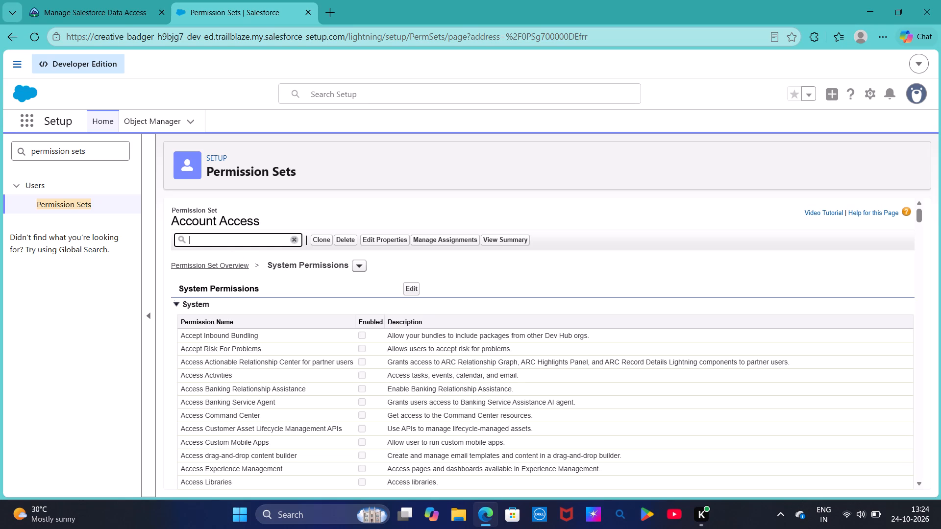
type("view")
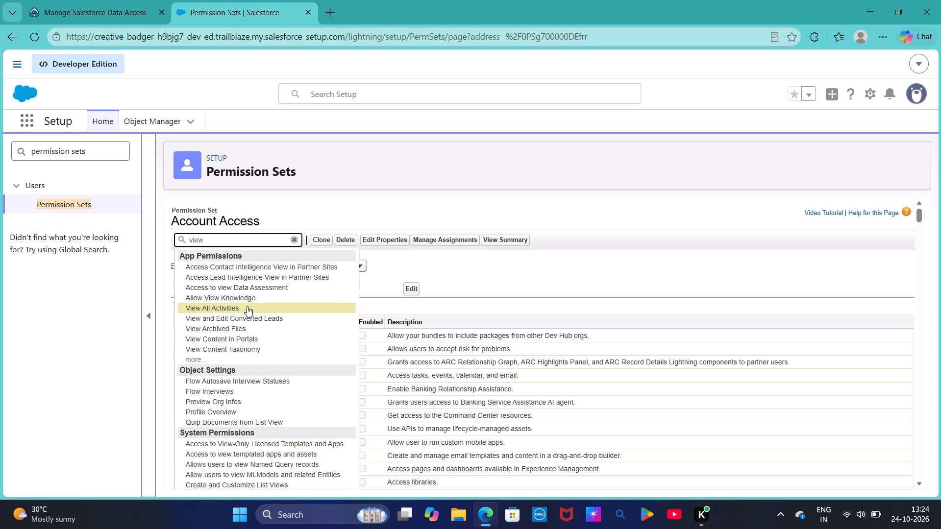
left_click(89, 0)
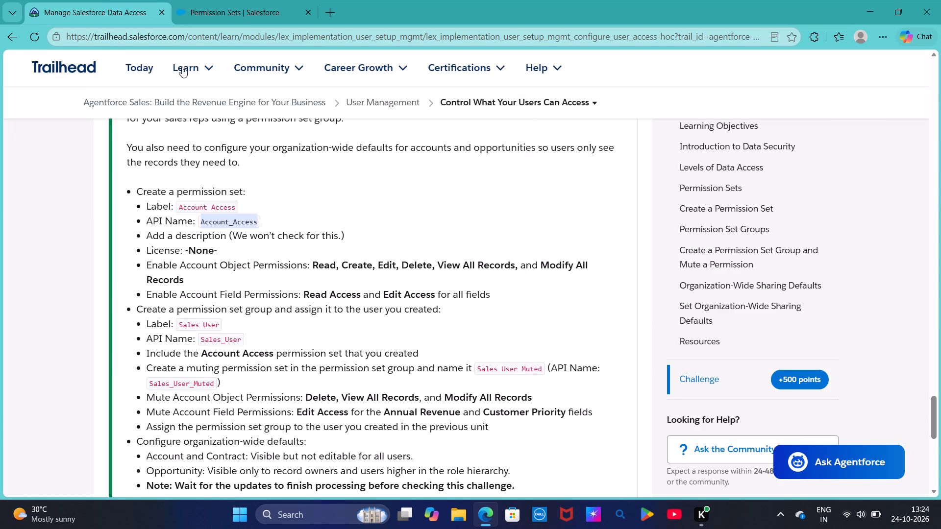
left_click(222, 4)
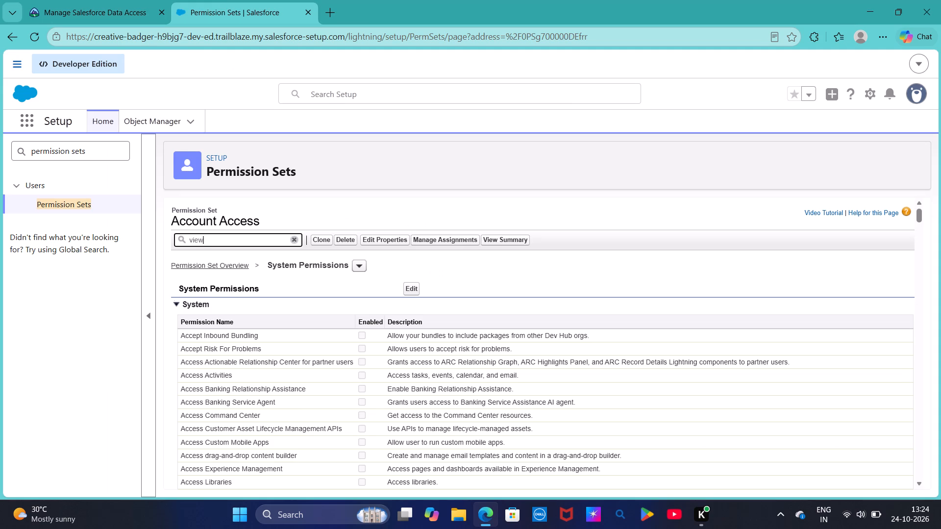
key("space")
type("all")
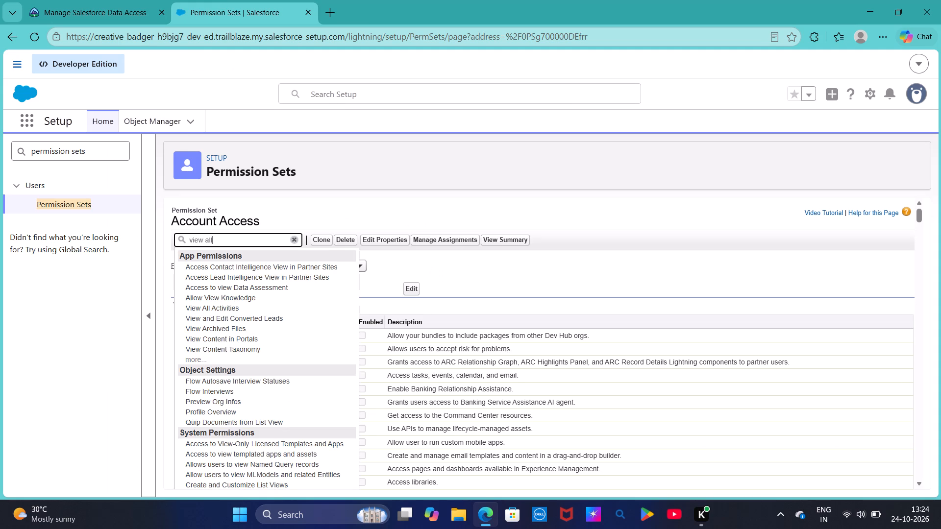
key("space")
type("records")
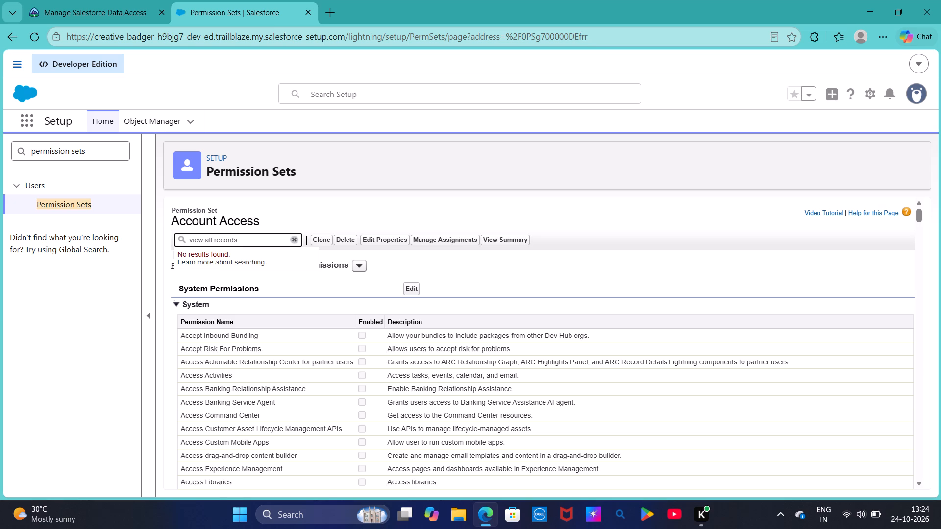
Shorten the Account Access settings search to view and run it again.
left_click(245, 240)
key("BackSpace")
key("BackSpace")
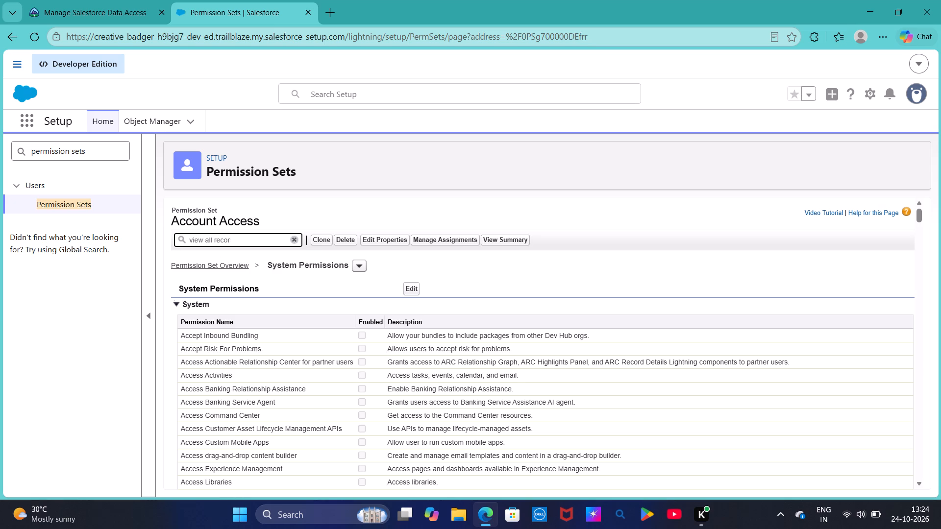
key("BackSpace")
key("BackSpace")
key("BackSpace")
key("BackSpace")
key("BackSpace")
key("BackSpace")
key("BackSpace")
key("BackSpace")
key("BackSpace")
key("BackSpace")
scroll(245, 240, "right", 1)
key("Return")
key("Return")
Examine the Account Access system permissions list for the required view and account permissions.
scroll(284, 419, "down", 1)
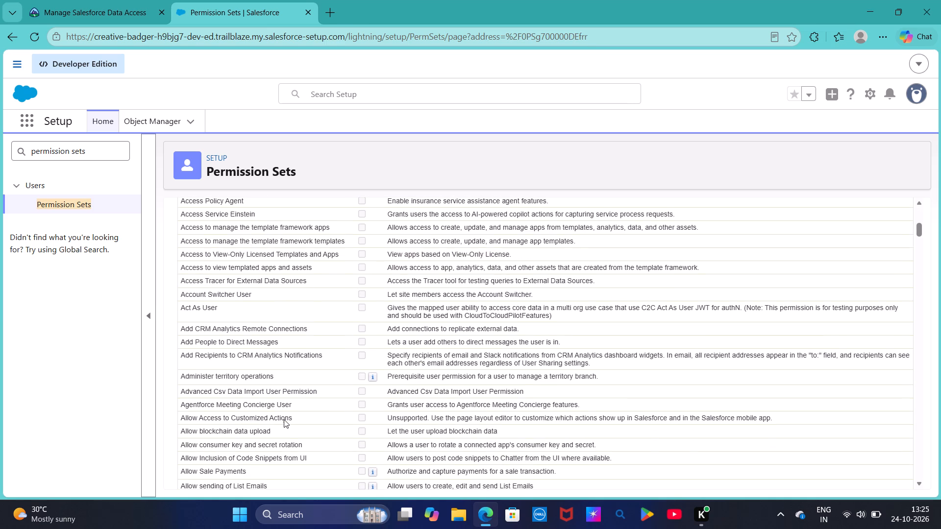
scroll(284, 419, "down", 8)
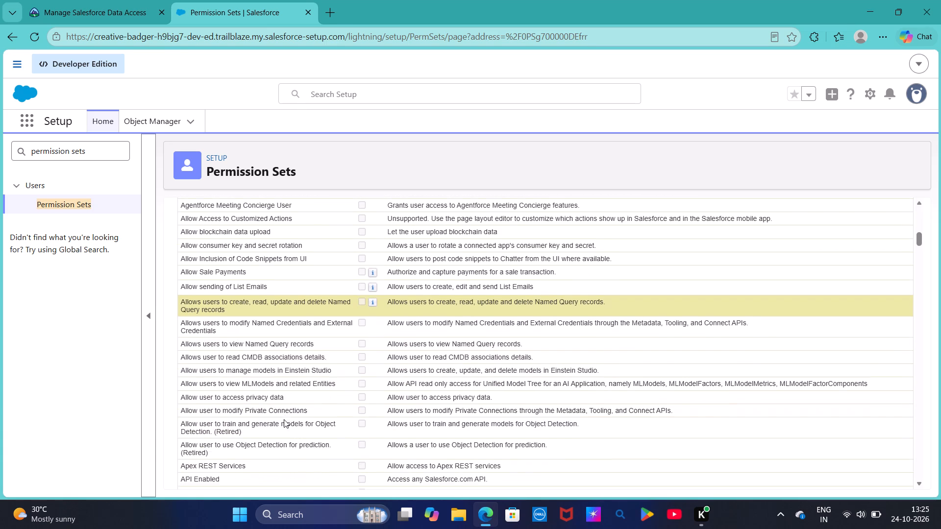
scroll(284, 419, "down", 2)
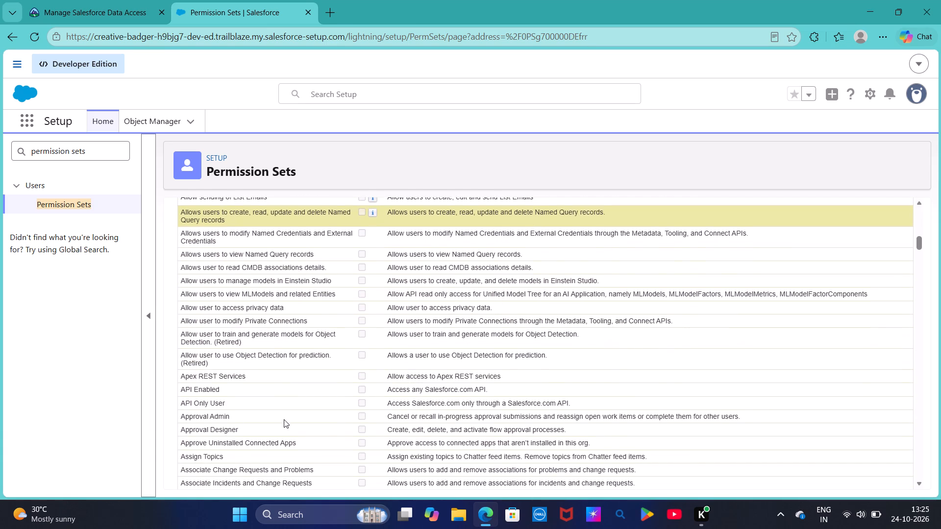
scroll(284, 419, "down", 2)
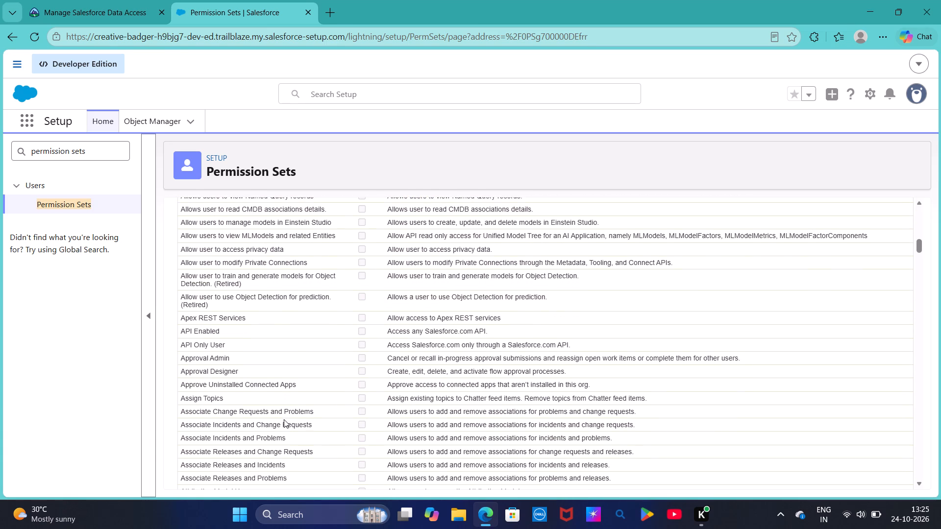
scroll(284, 419, "up", 1)
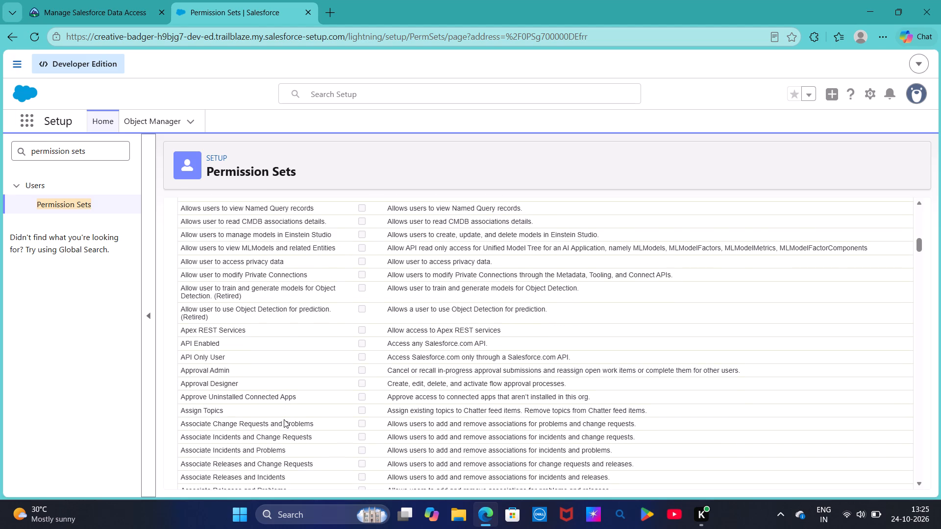
scroll(284, 419, "up", 1)
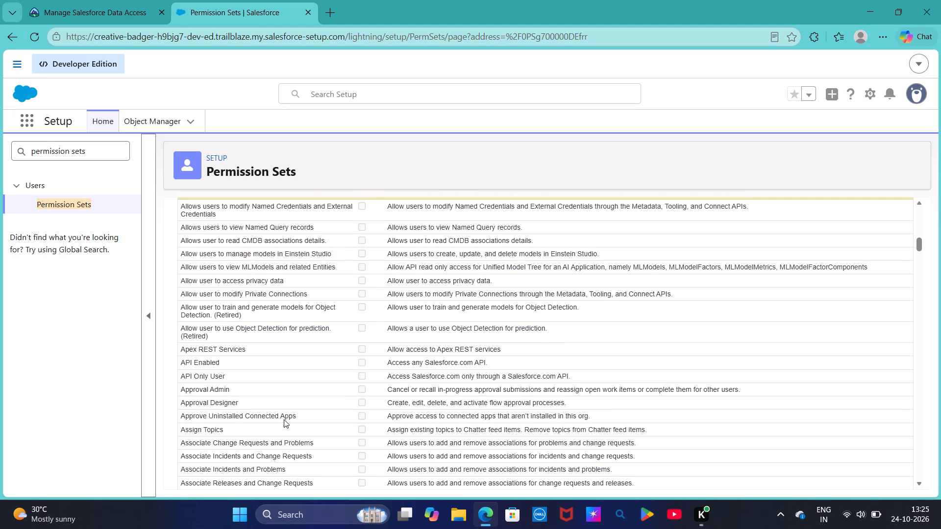
Examine the system permissions from the approval and API entries back to the access entries for the required account permissions.
scroll(284, 419, "up", 3)
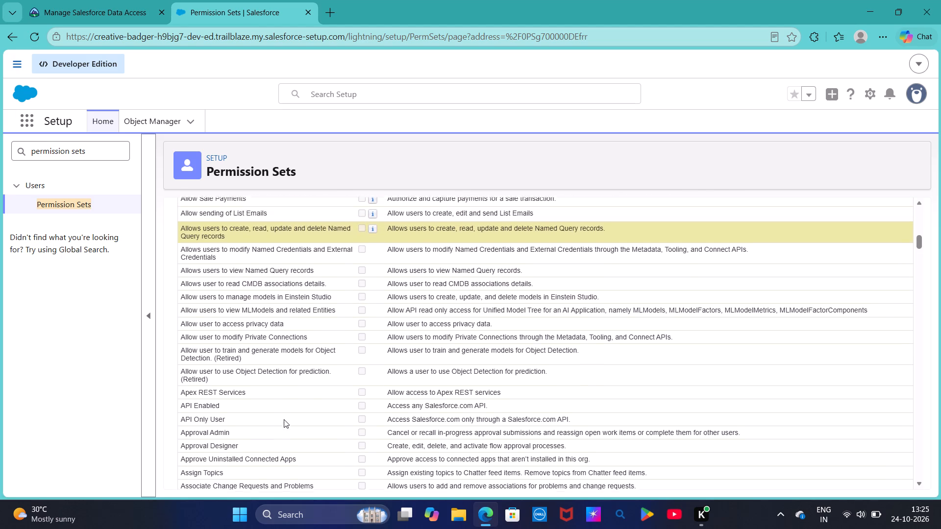
scroll(284, 419, "up", 3)
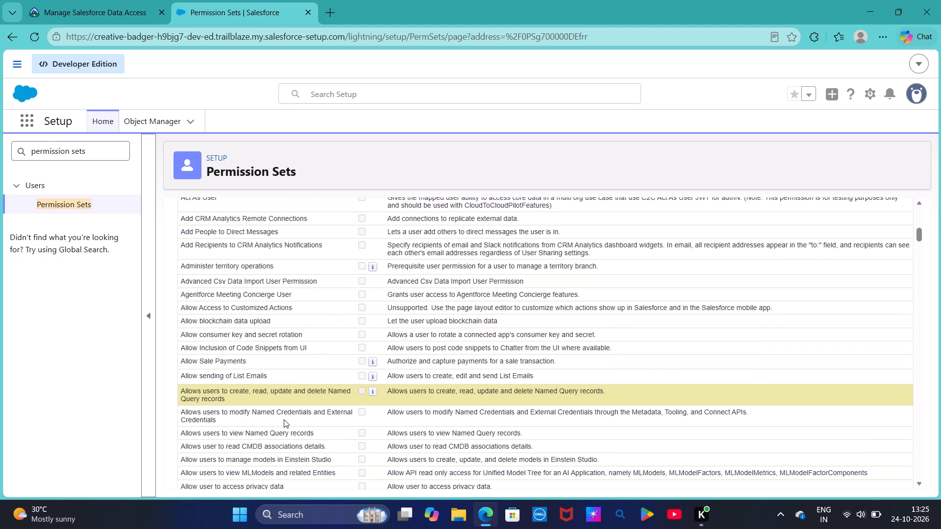
scroll(284, 419, "up", 2)
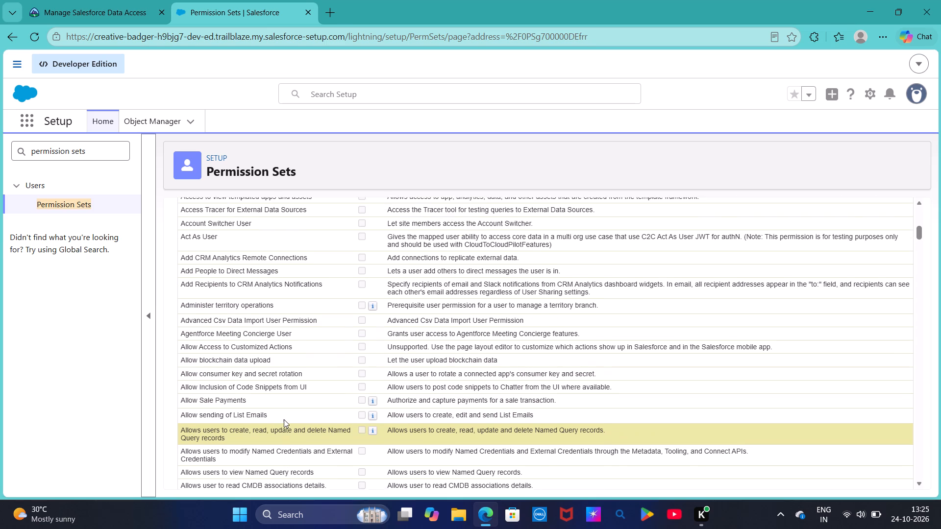
scroll(284, 419, "up", 1)
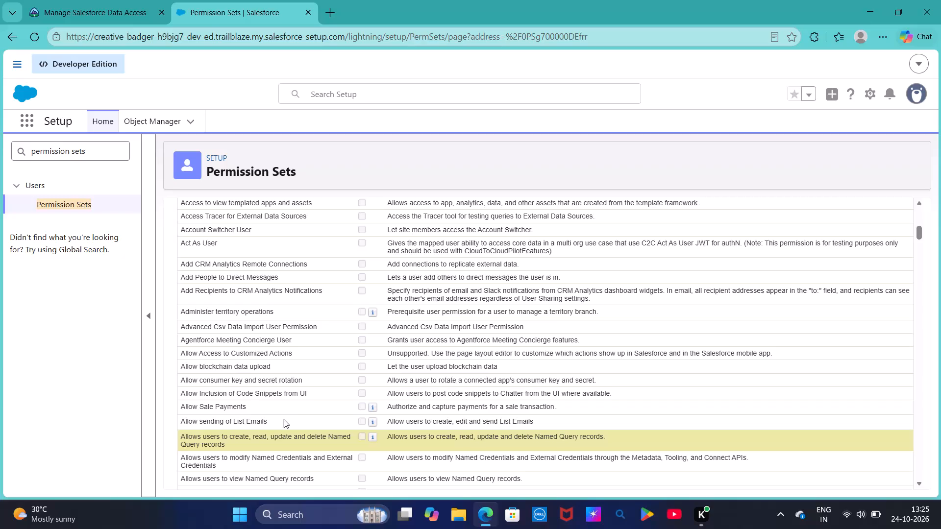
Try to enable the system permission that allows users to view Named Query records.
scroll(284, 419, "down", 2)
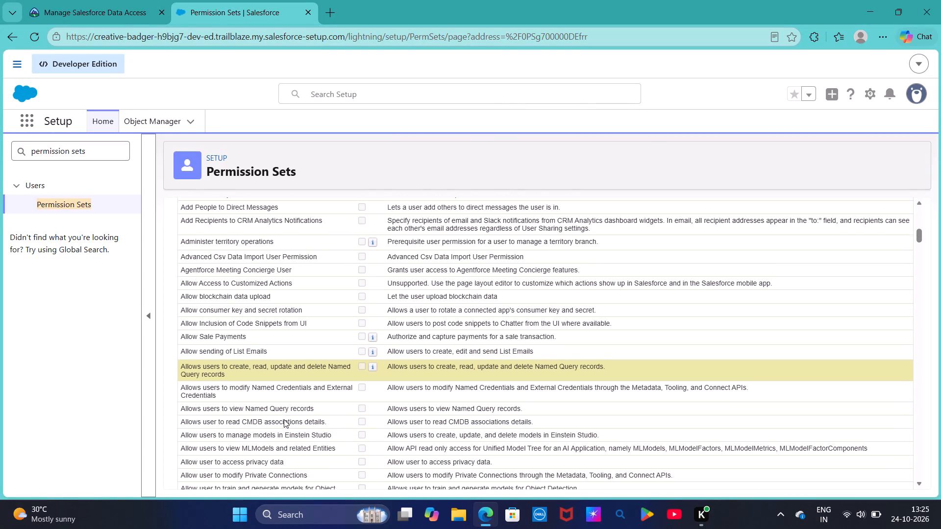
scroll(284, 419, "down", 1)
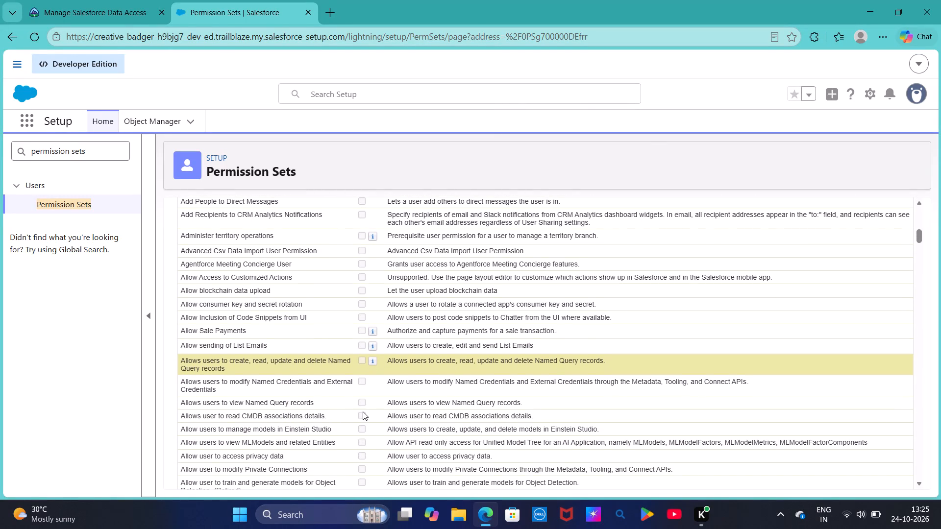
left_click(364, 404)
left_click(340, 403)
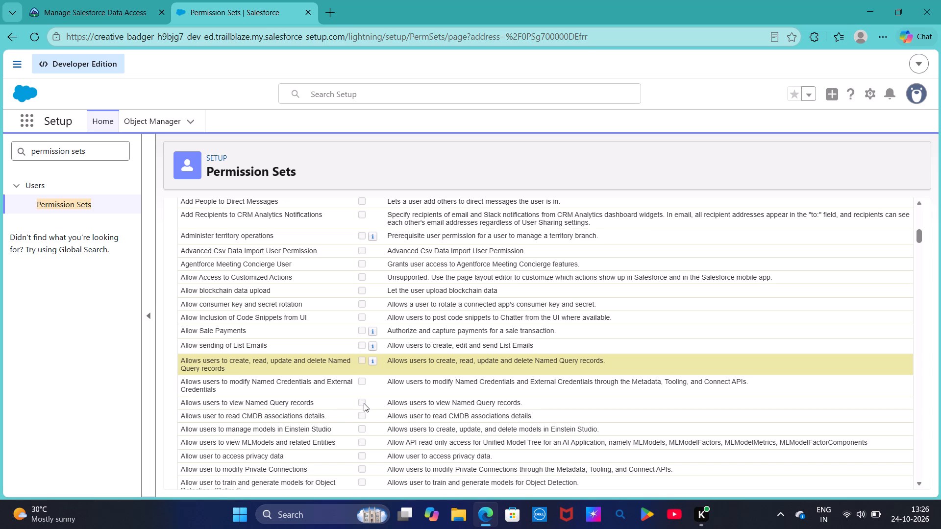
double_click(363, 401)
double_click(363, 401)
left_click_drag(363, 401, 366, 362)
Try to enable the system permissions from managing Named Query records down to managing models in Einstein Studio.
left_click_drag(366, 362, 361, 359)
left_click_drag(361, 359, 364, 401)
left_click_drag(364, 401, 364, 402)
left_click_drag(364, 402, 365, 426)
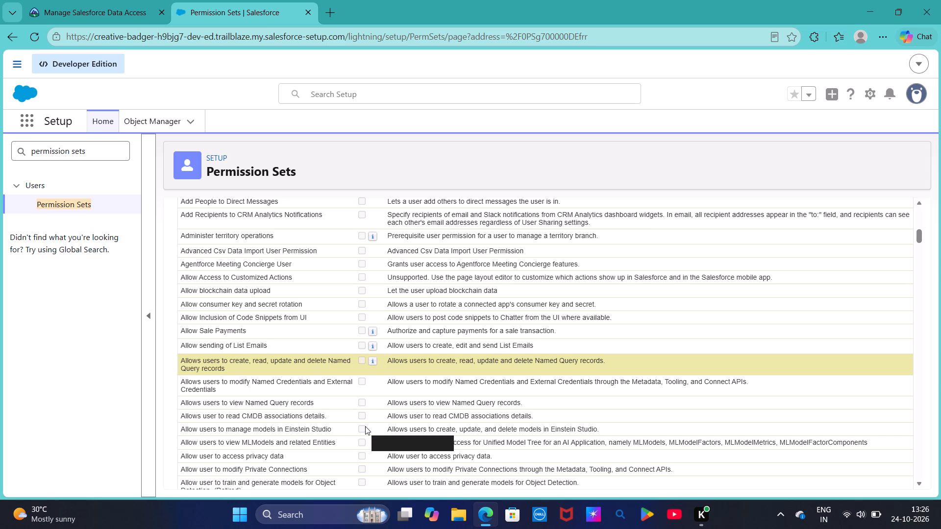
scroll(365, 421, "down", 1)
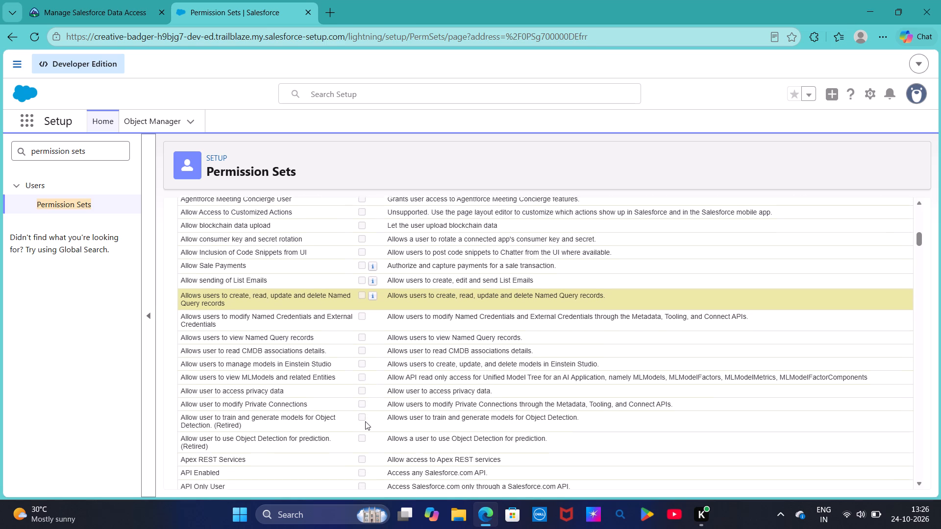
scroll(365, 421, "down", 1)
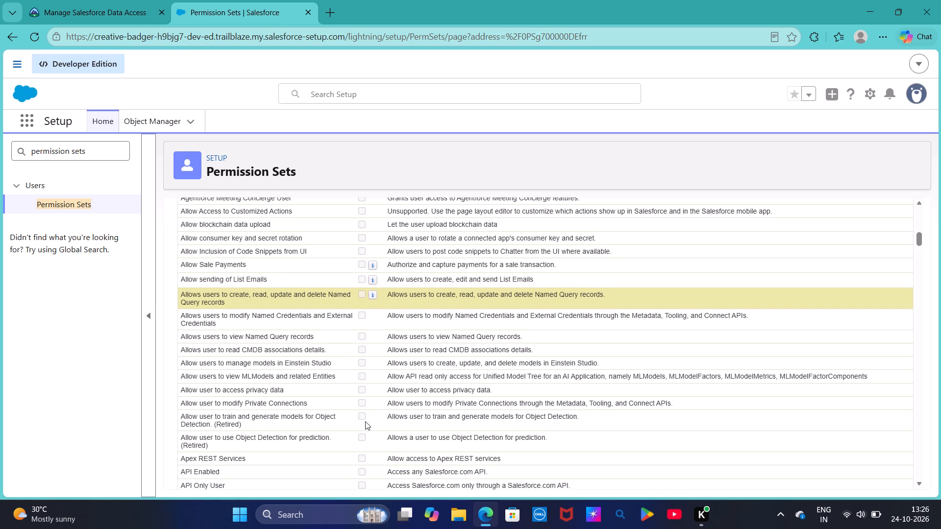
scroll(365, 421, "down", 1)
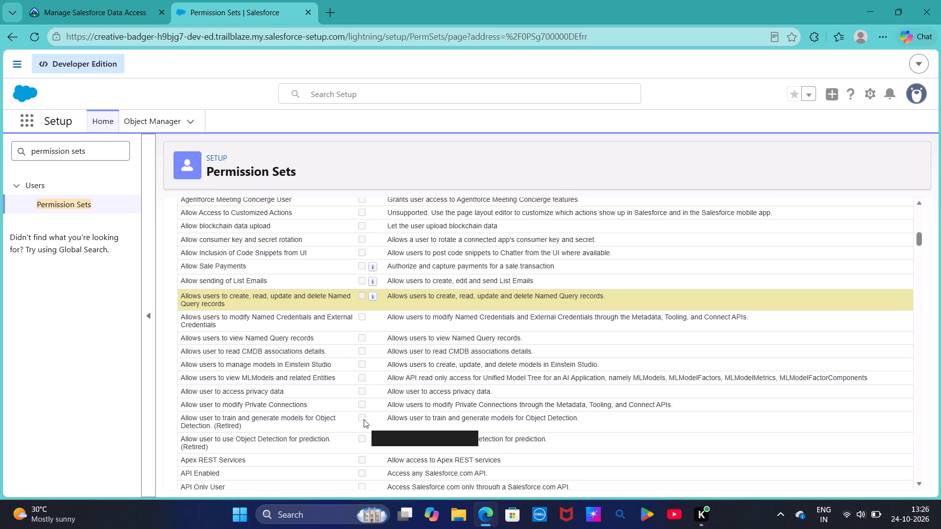
Switch to the Trailhead challenge page to check the Account Access permission set requirements.
left_click(118, 17)
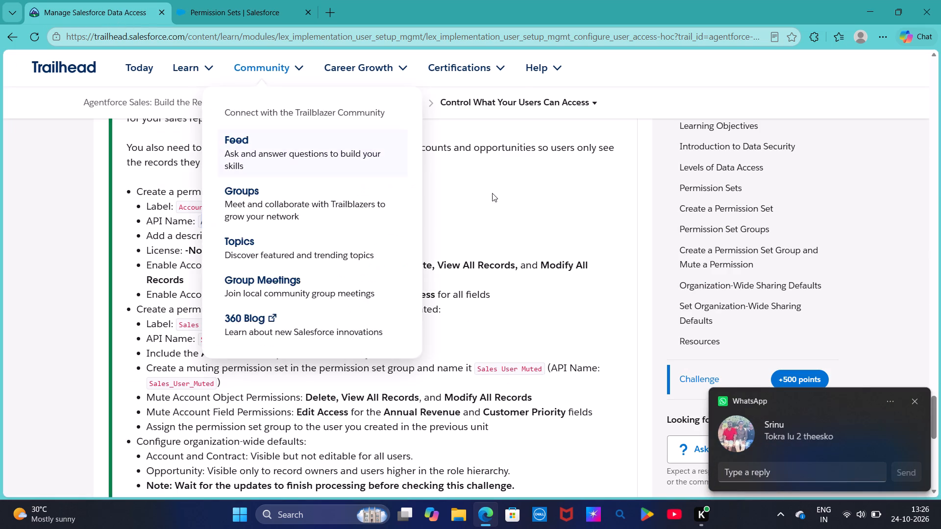
left_click(792, 475)
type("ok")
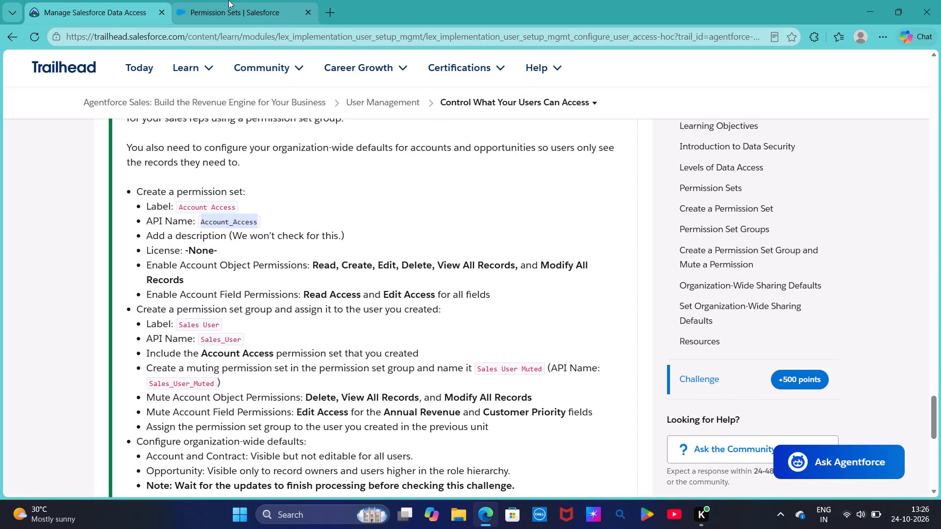
Return to the Trailhead challenge instructions and clear the highlight on the Account_Access API name.
left_click(486, 197)
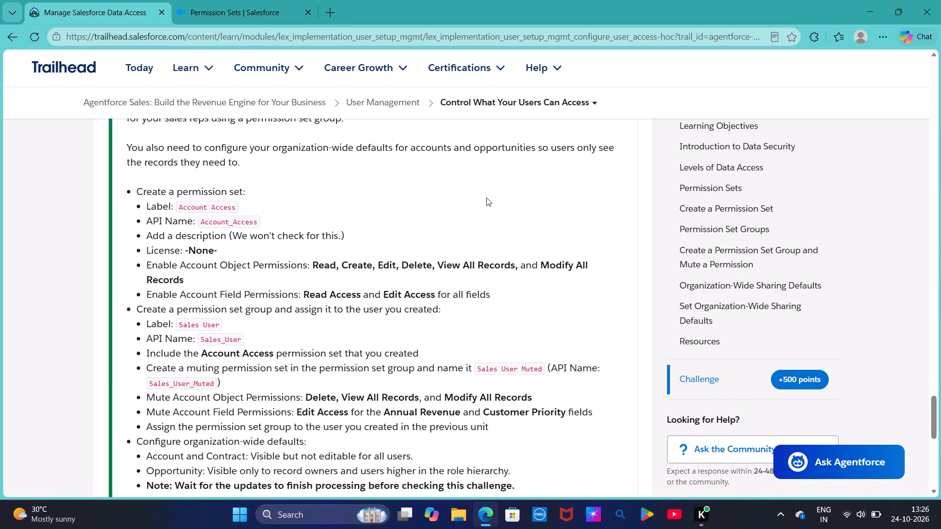
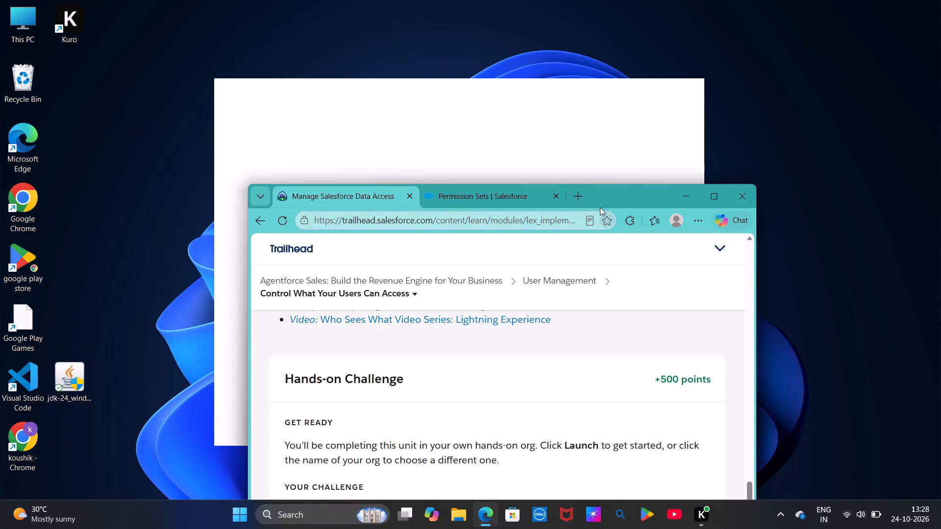
Move the browser window up into the desktop's upper-left area and widen it to span nearly the full screen width.
left_click_drag(599, 198, 574, 197)
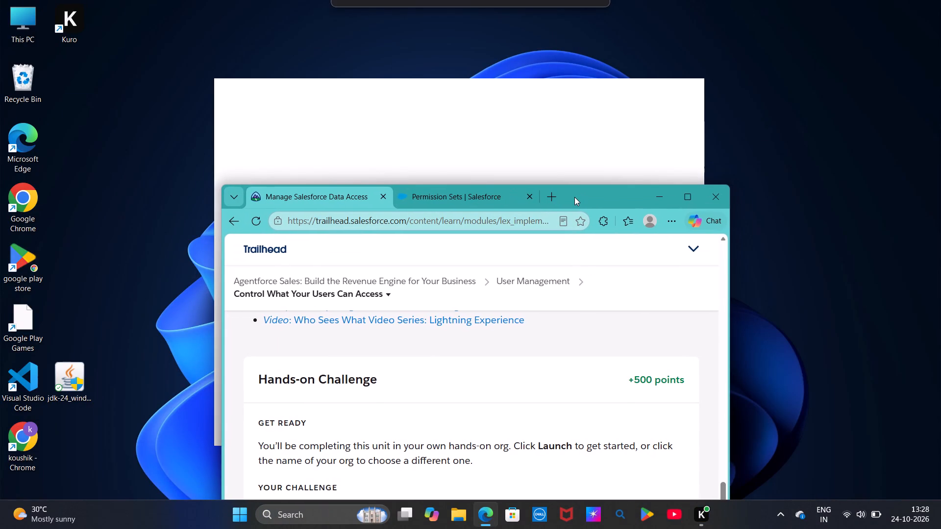
left_click_drag(574, 197, 367, 39)
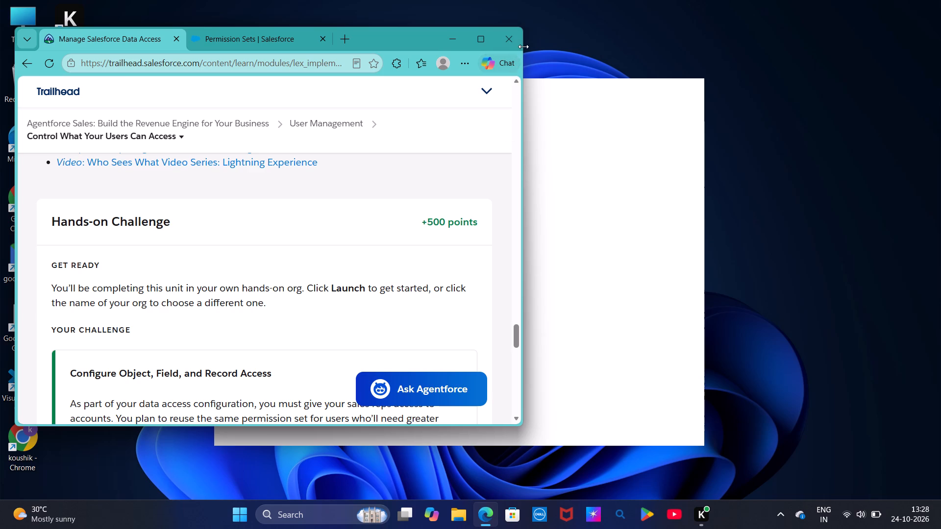
left_click_drag(523, 47, 733, 40)
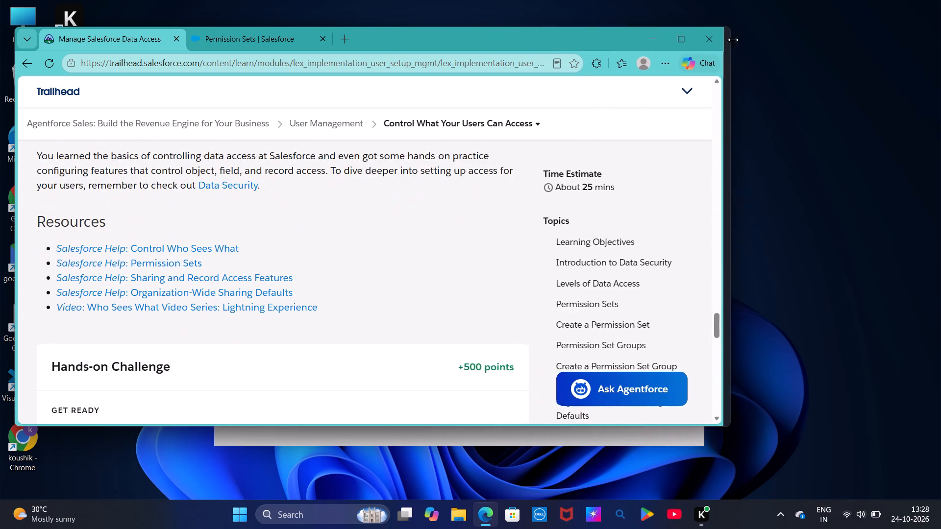
left_click_drag(733, 40, 939, 41)
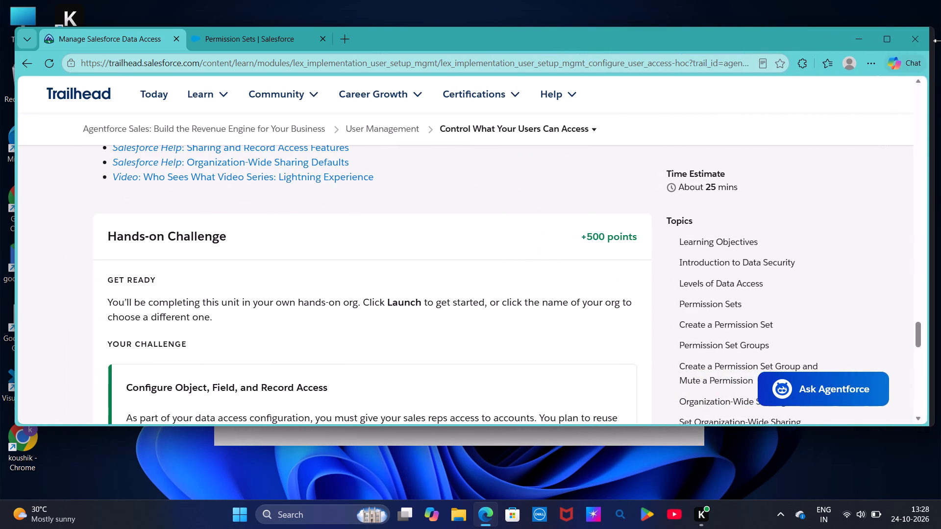
left_click_drag(939, 41, 940, 41)
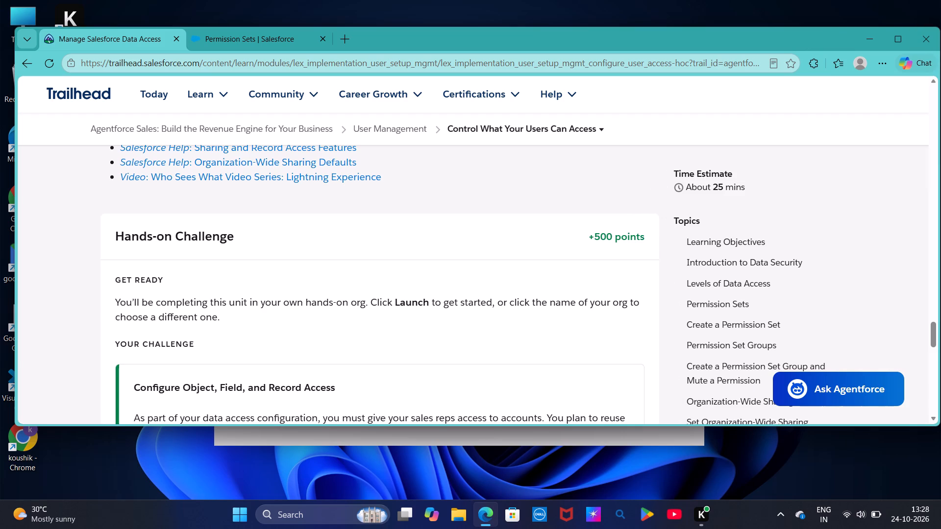
Move the browser window up to the screen's upper edge and try to extend it downward.
left_click_drag(489, 423, 492, 445)
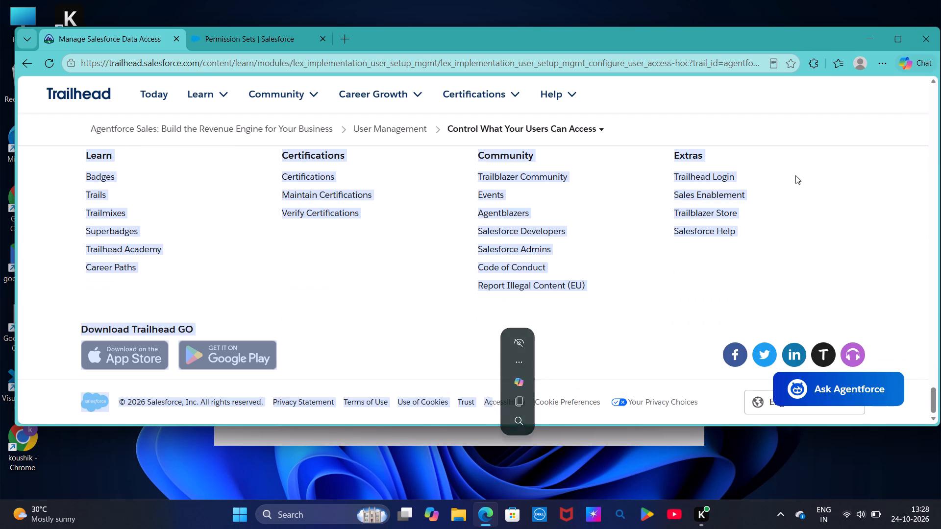
left_click(819, 197)
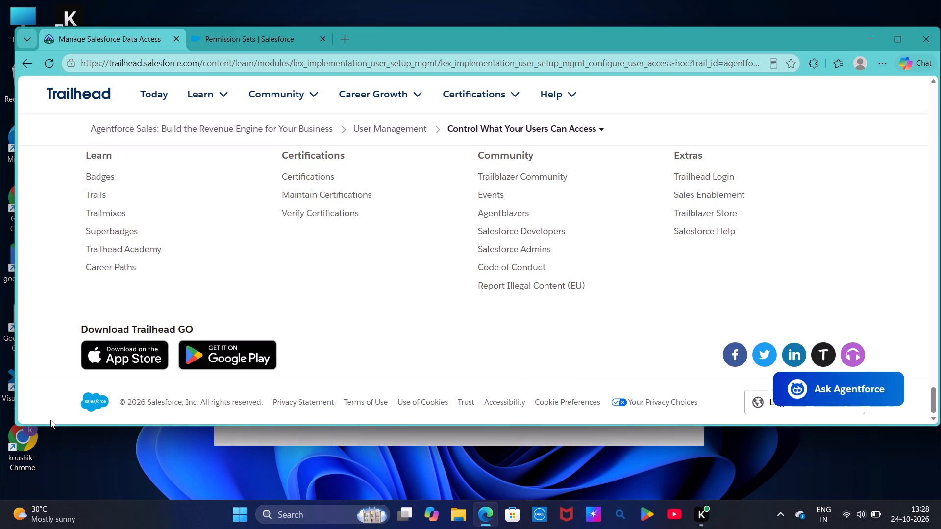
left_click_drag(50, 424, 53, 461)
left_click_drag(380, 31, 375, 4)
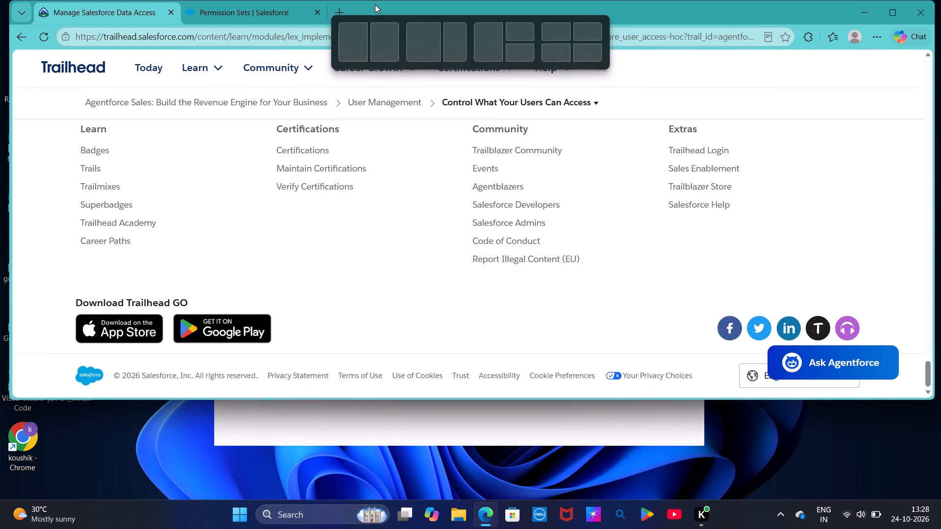
left_click_drag(375, 4, 374, 7)
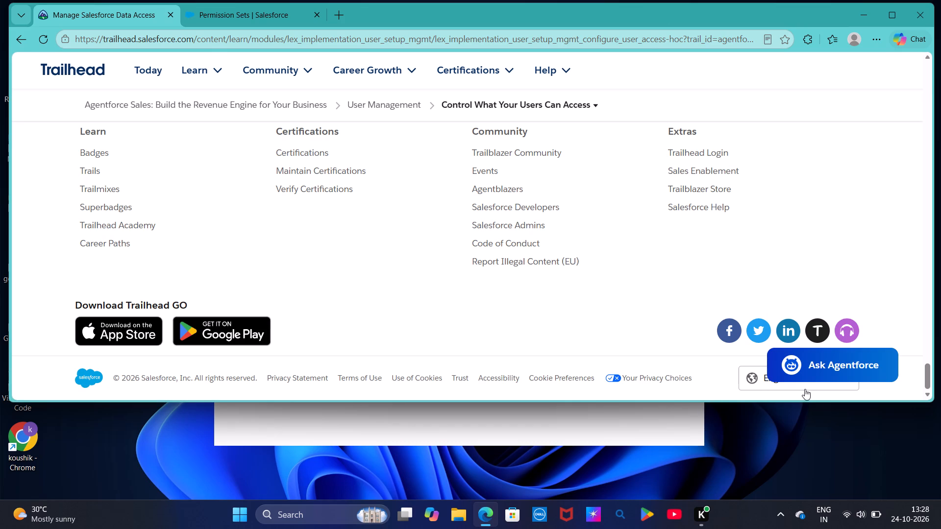
left_click_drag(936, 391, 936, 415)
left_click_drag(936, 415, 940, 477)
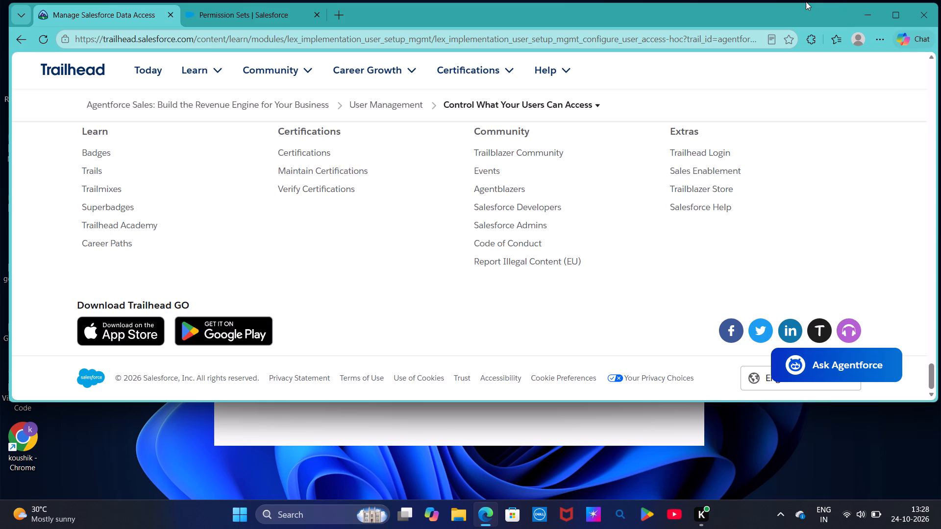
left_click(723, 402)
left_click_drag(723, 400, 735, 486)
Switch from the Trailhead unit back to the Account Access system permissions page in Salesforce Setup.
scroll(507, 177, "up", 15)
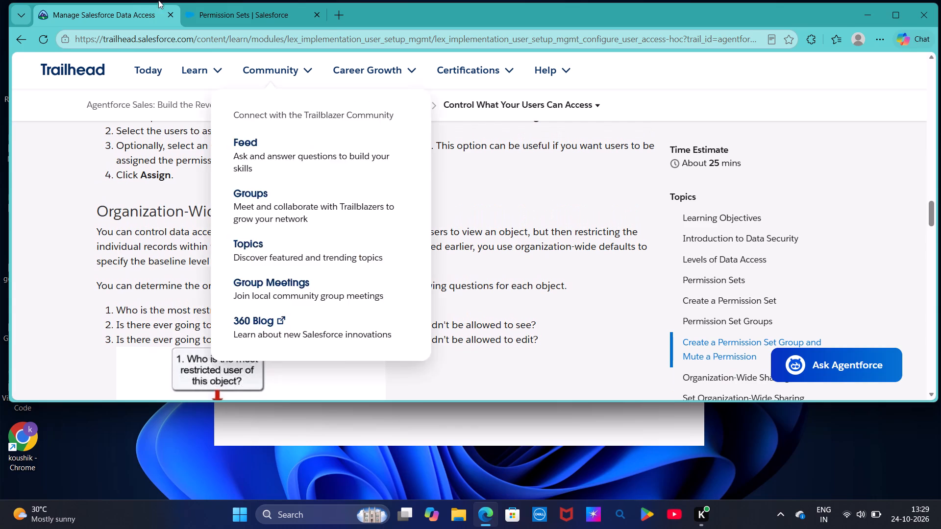
left_click(222, 23)
left_click(108, 3)
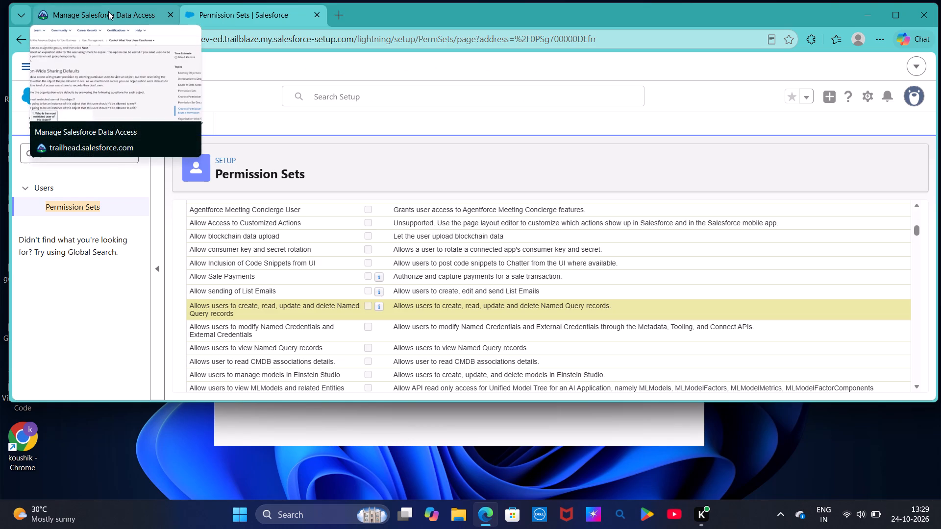
left_click(222, 8)
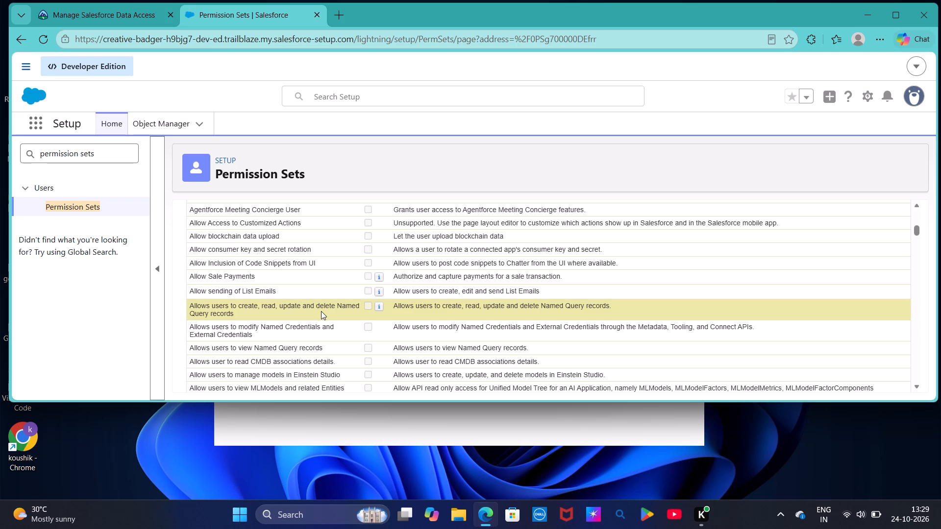
Examine the Account Access system permissions from the access entries to the API entries for the required account permissions.
scroll(263, 275, "up", 4)
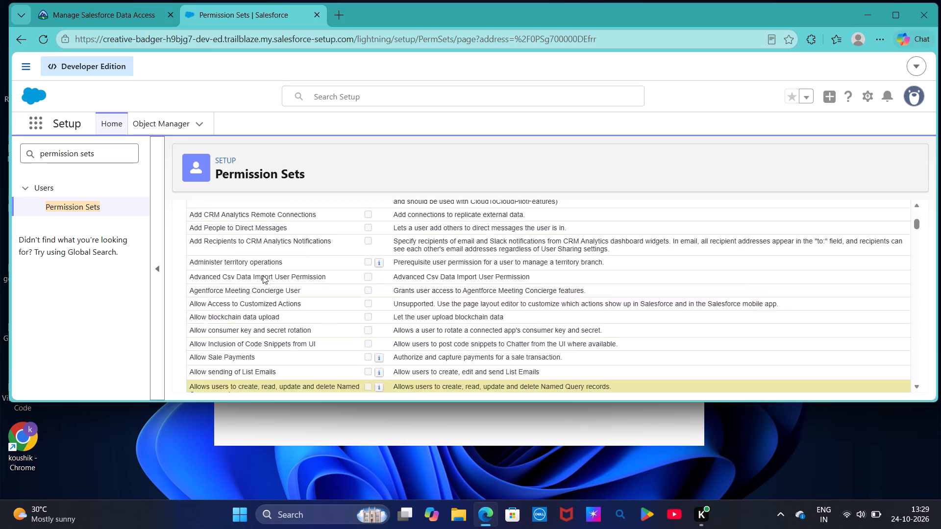
scroll(263, 275, "up", 9)
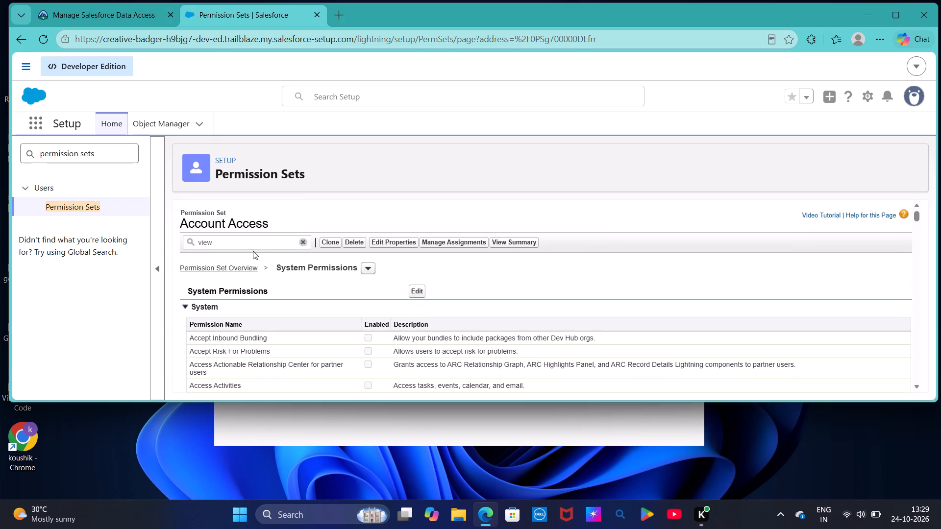
scroll(375, 375, "down", 1)
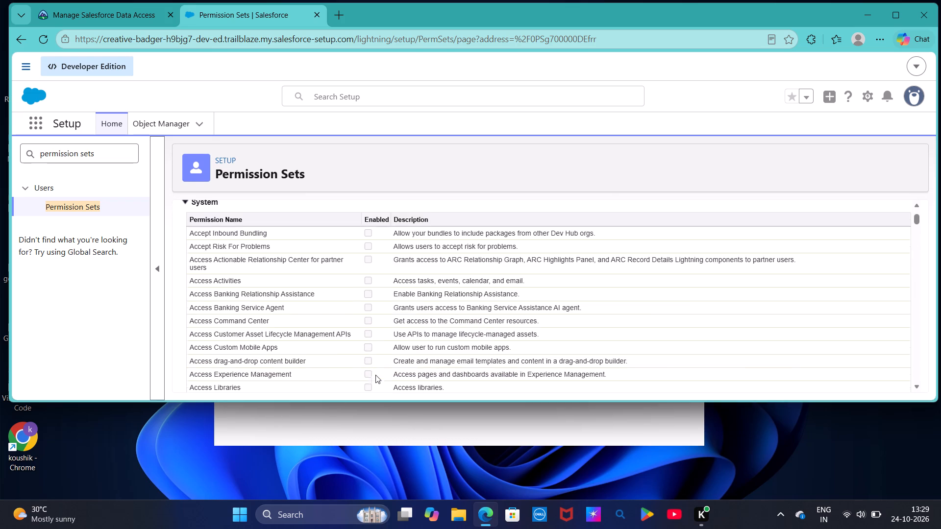
scroll(375, 375, "down", 4)
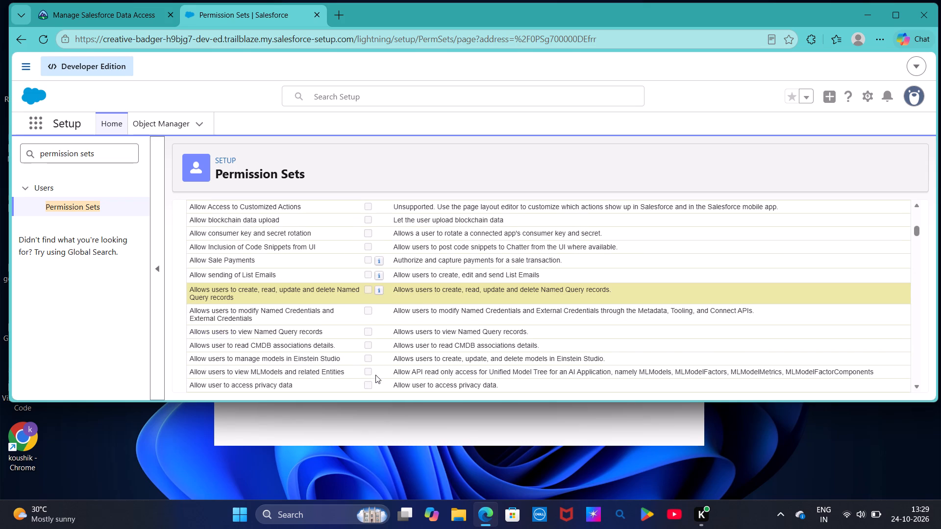
scroll(375, 375, "down", 3)
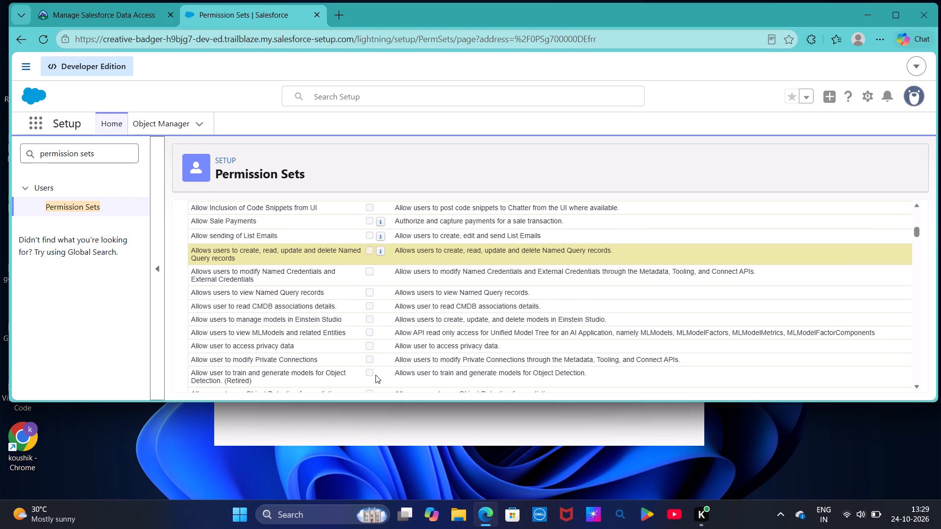
scroll(375, 375, "down", 1)
scroll(486, 315, "down", 1)
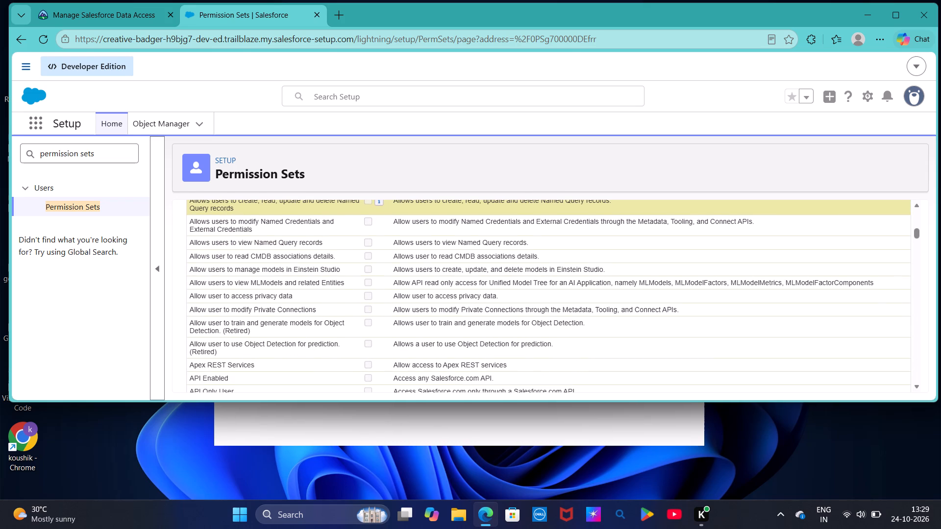
scroll(486, 315, "down", 1)
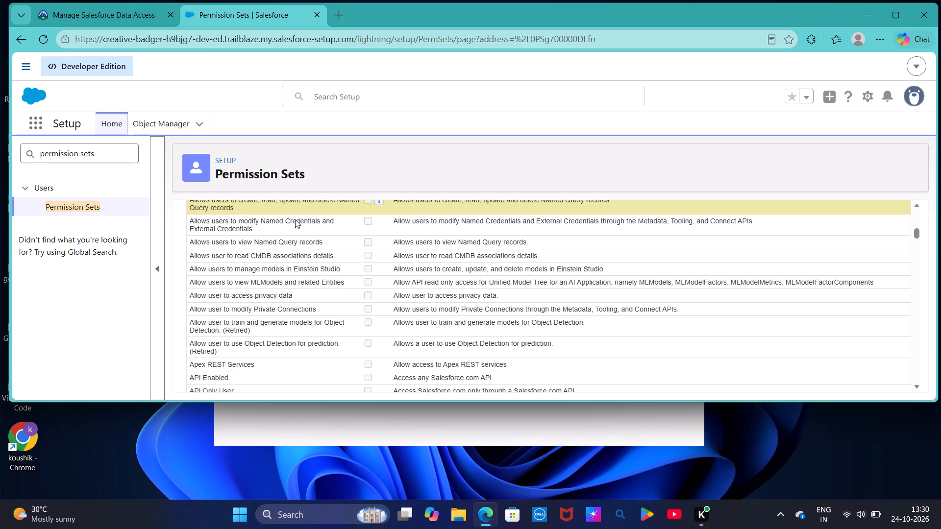
scroll(295, 219, "up", 12)
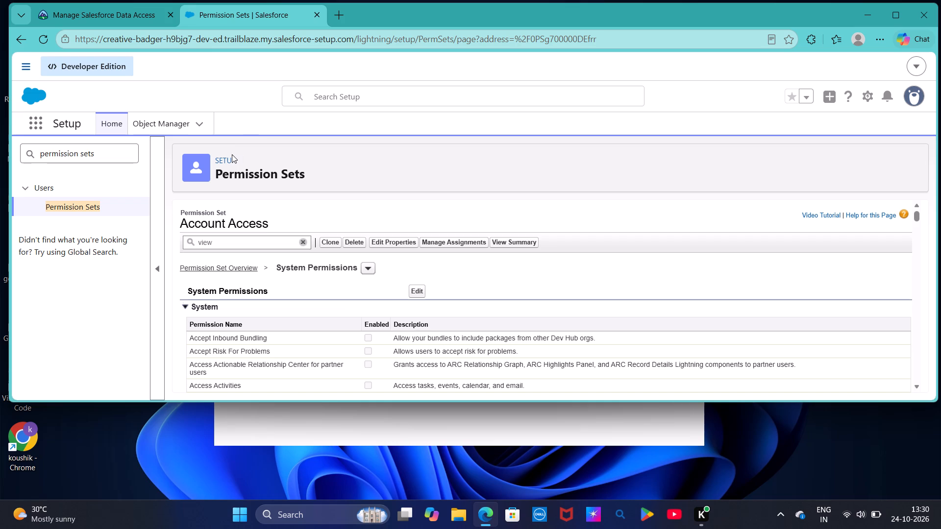
Go to the Setup home page and reopen the Account Access permission set from its recent items.
left_click(227, 159)
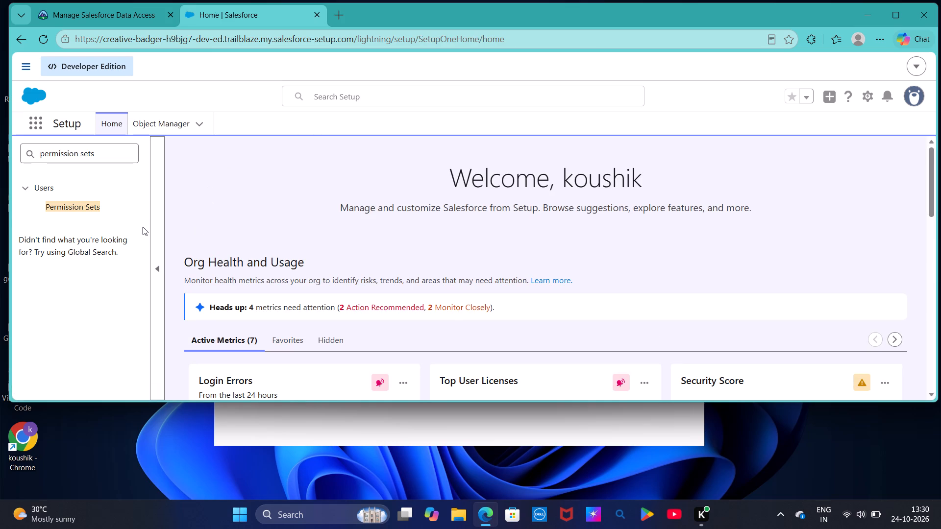
scroll(295, 310, "down", 2)
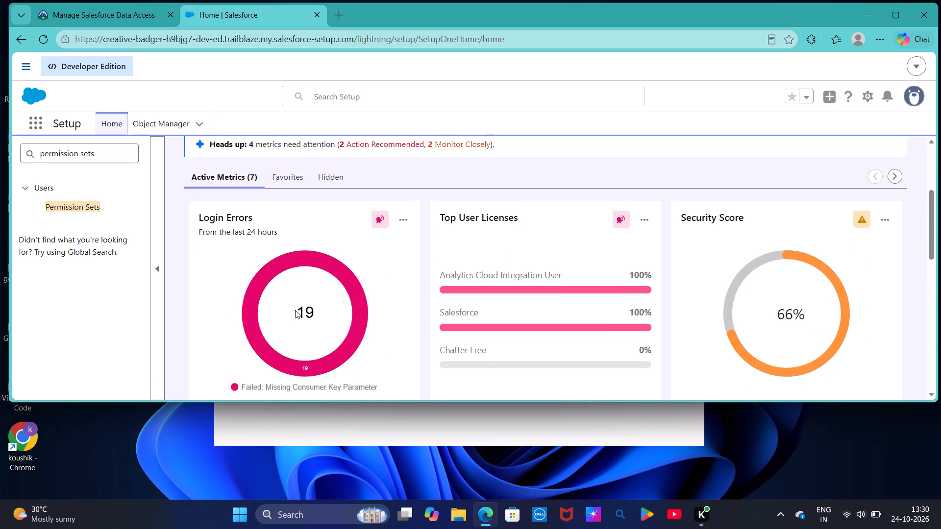
scroll(295, 310, "down", 4)
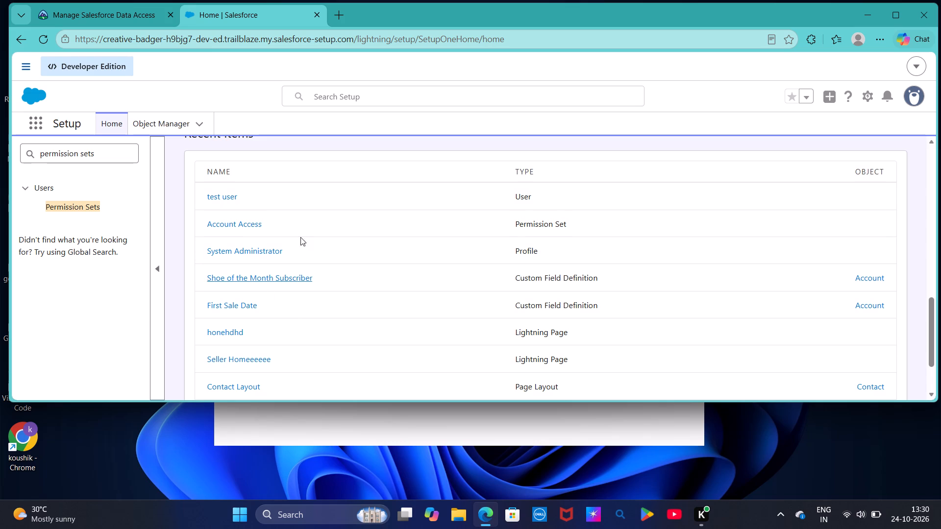
left_click(226, 223)
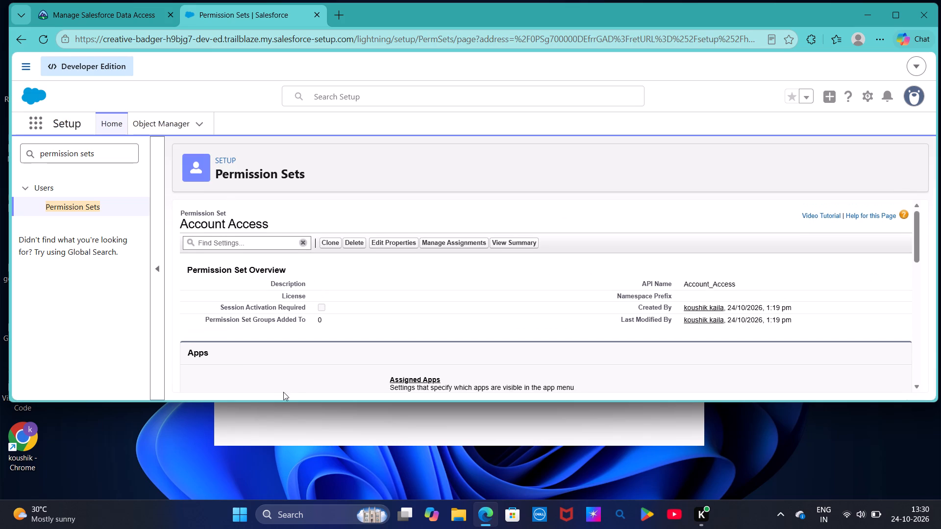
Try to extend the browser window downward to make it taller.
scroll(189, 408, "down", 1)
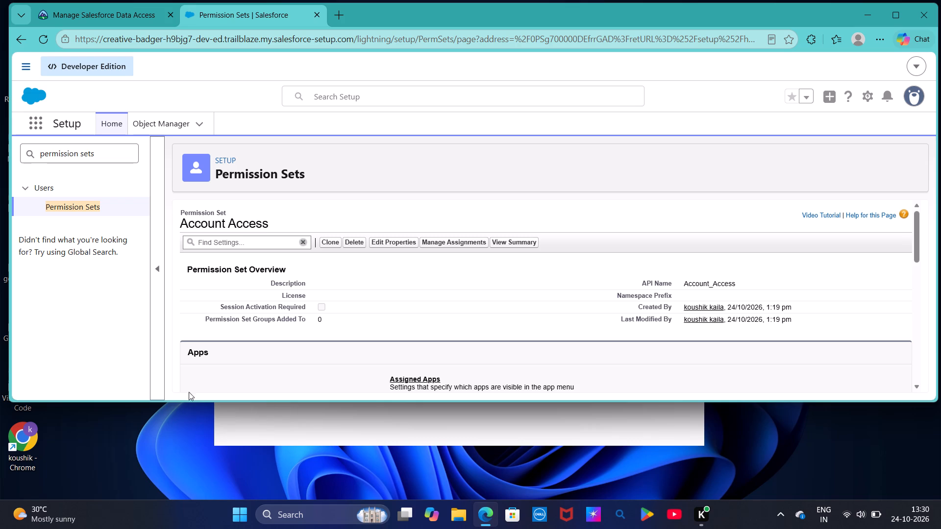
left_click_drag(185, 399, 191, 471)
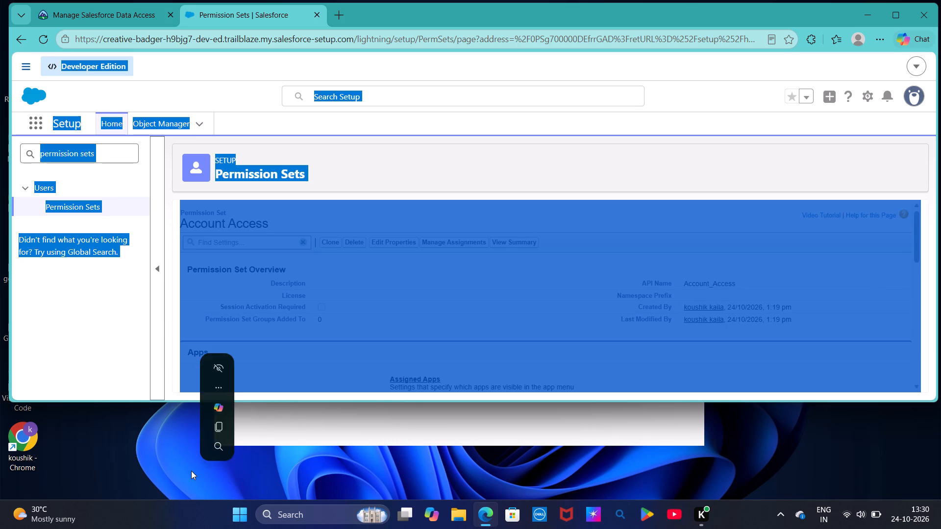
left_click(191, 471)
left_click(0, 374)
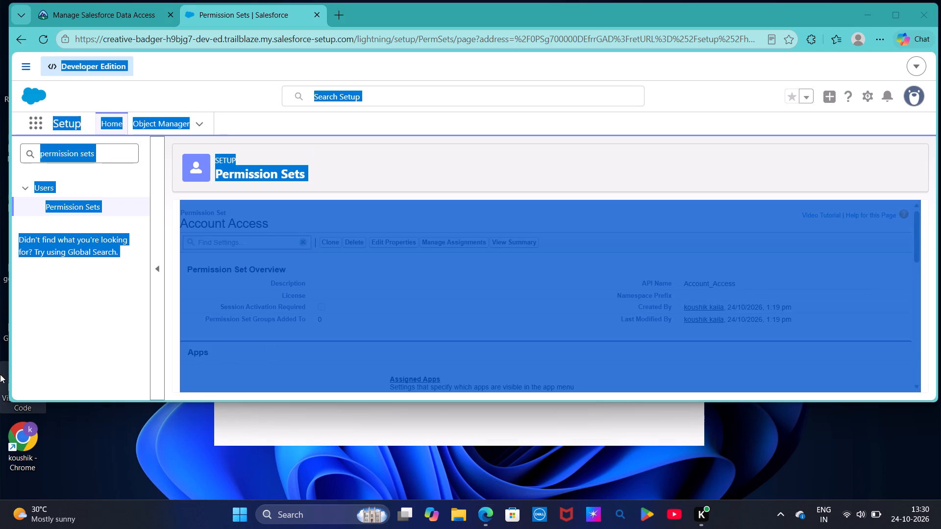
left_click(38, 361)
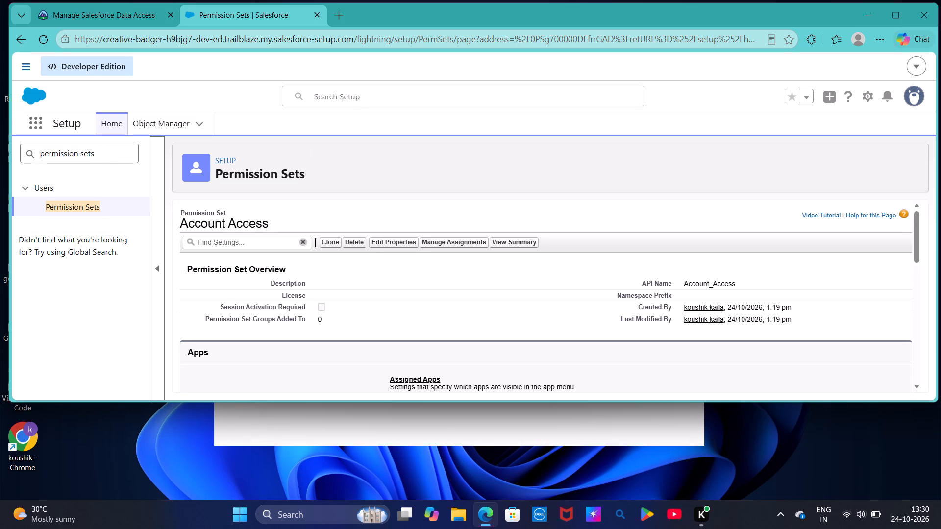
Examine the app and system settings categories in the Account Access overview for the one covering object and field permissions.
scroll(318, 317, "down", 2)
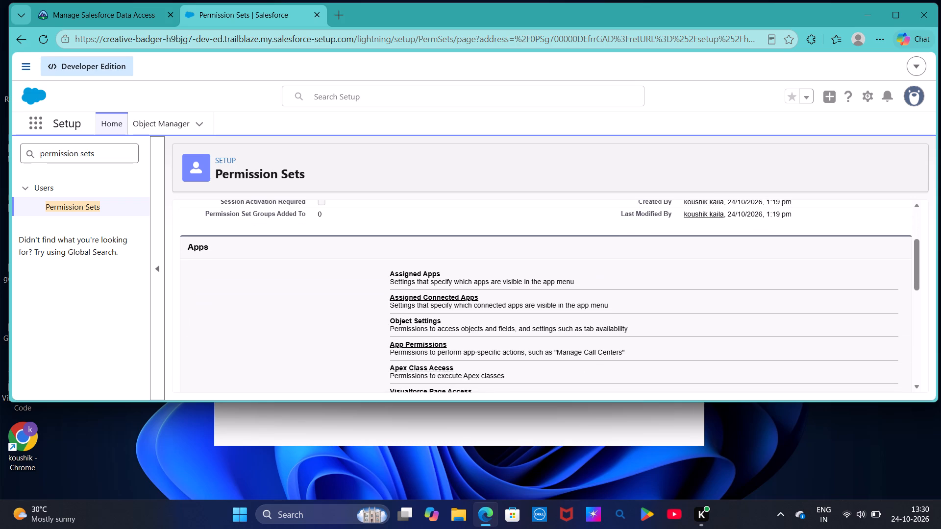
scroll(318, 317, "down", 2)
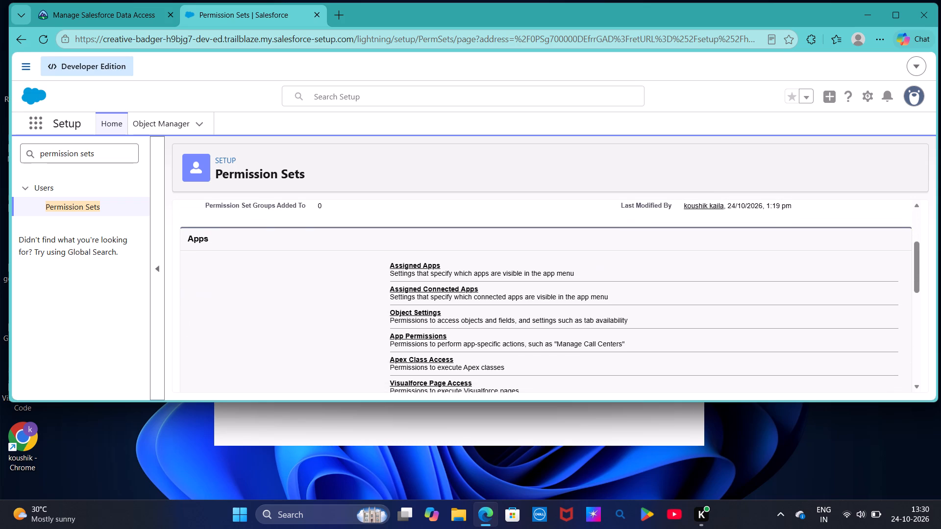
scroll(318, 317, "down", 1)
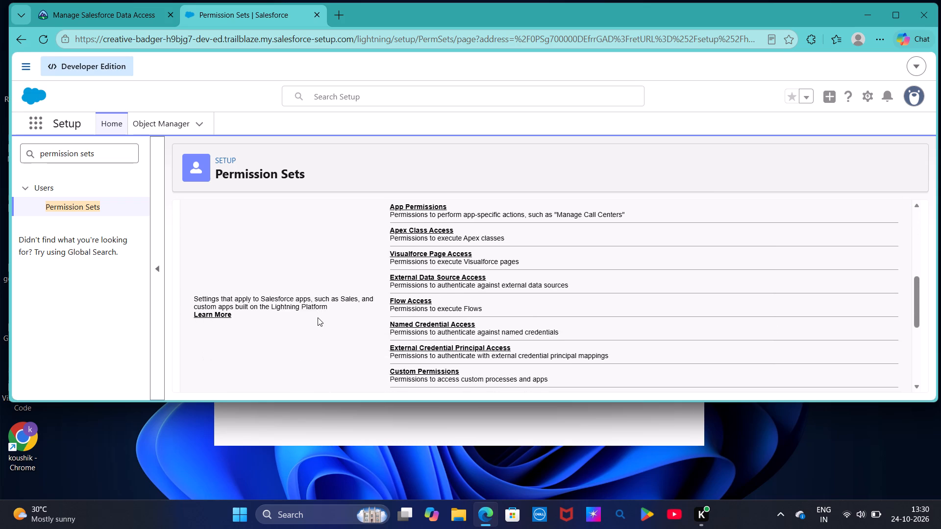
scroll(318, 317, "down", 2)
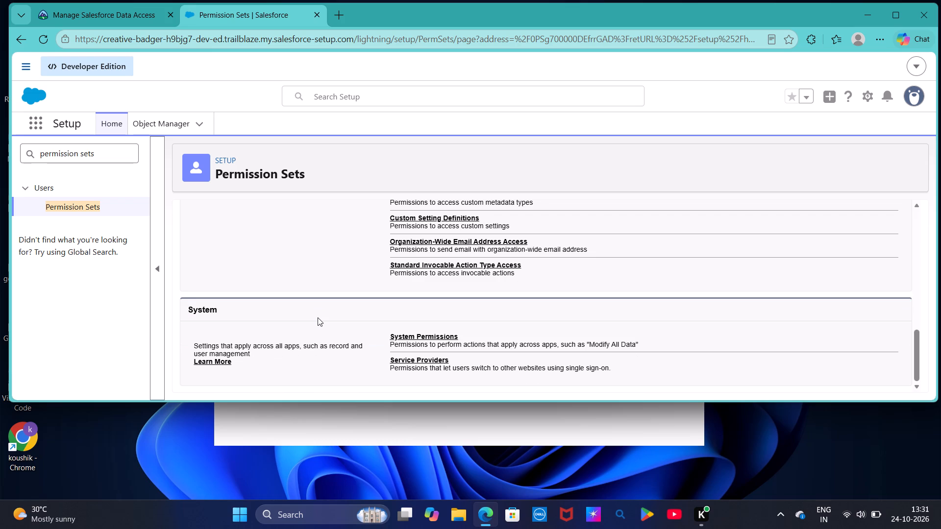
scroll(318, 317, "up", 1)
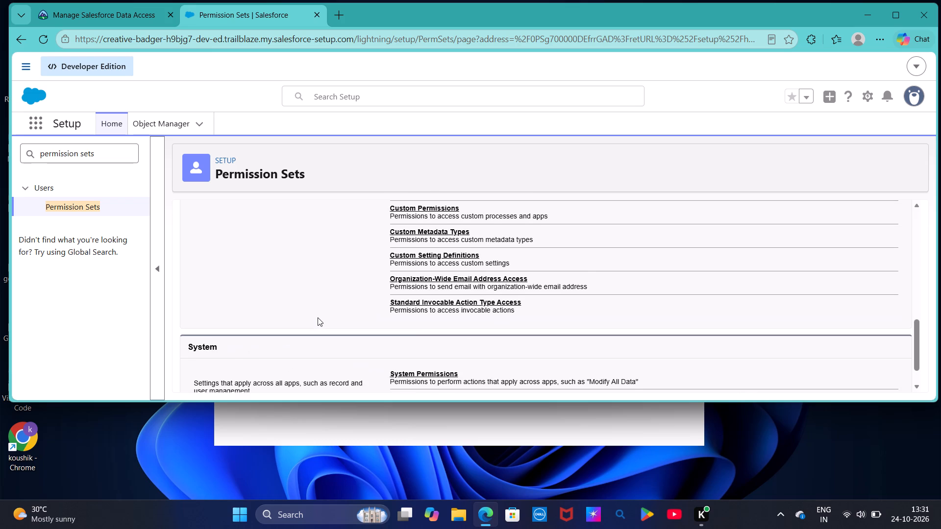
scroll(318, 317, "up", 3)
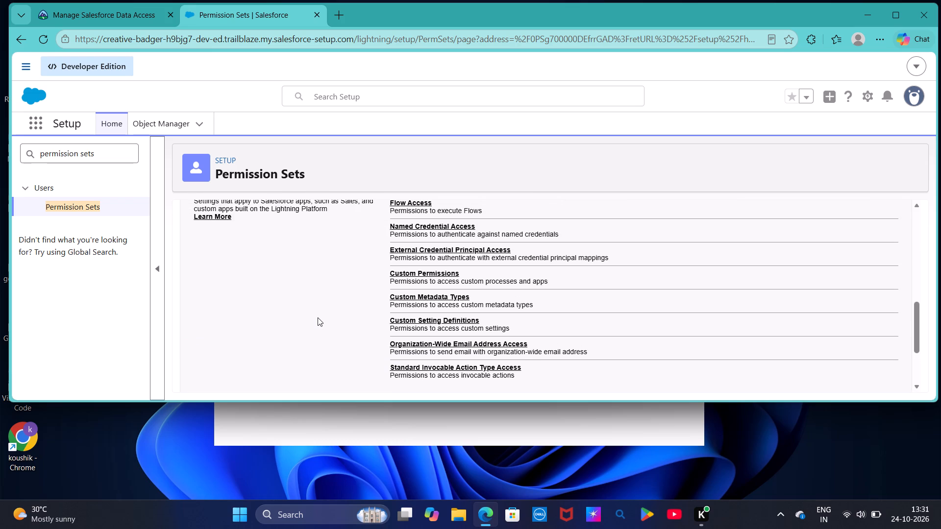
scroll(318, 317, "up", 2)
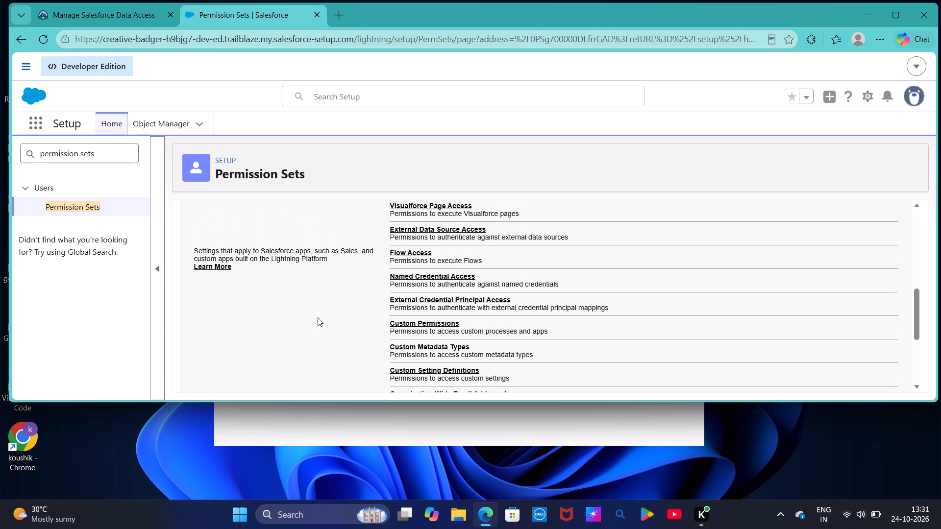
scroll(318, 317, "up", 3)
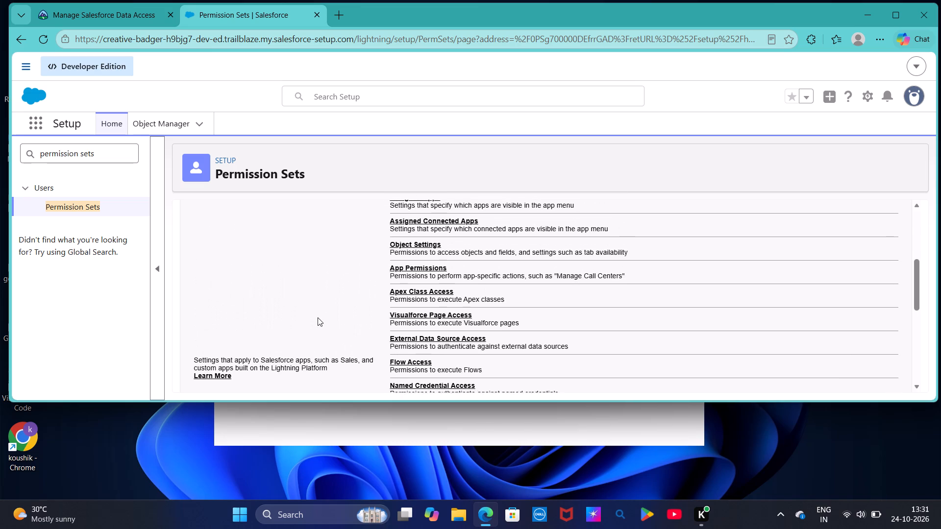
scroll(318, 317, "up", 2)
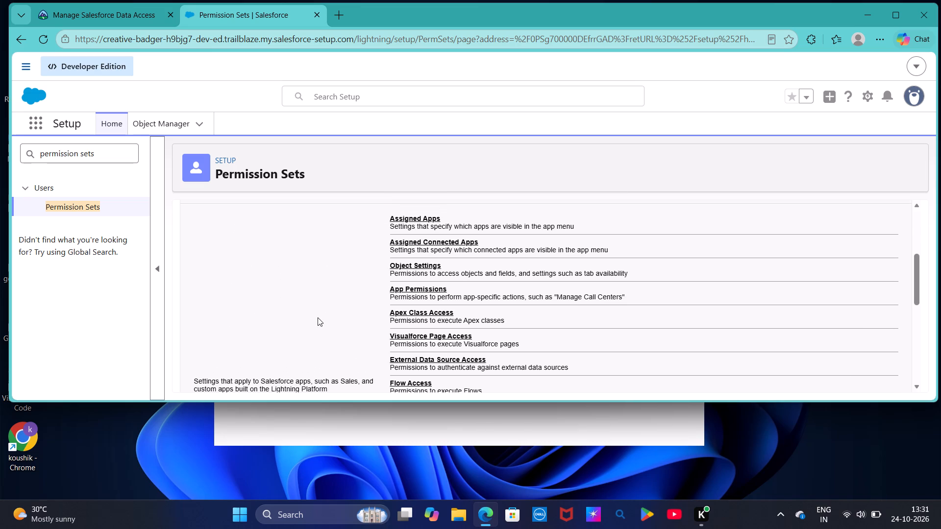
scroll(318, 317, "up", 2)
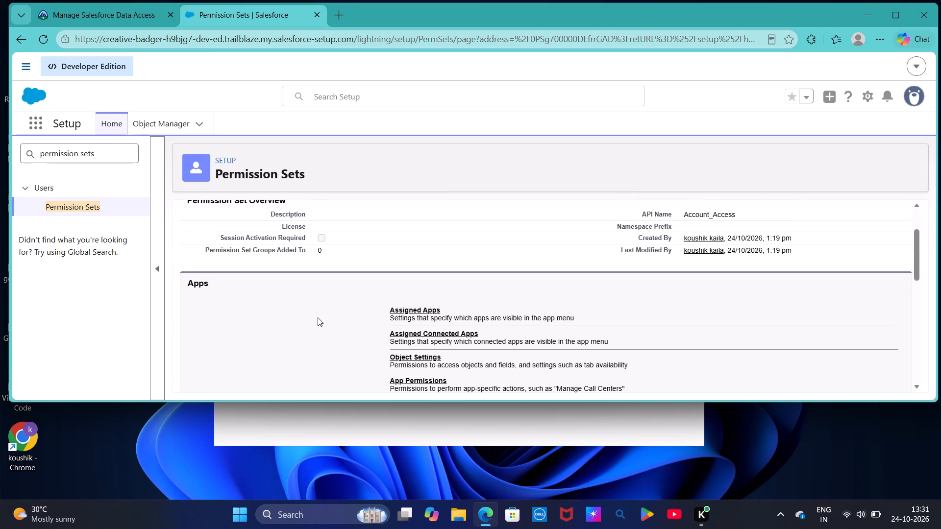
scroll(318, 317, "up", 3)
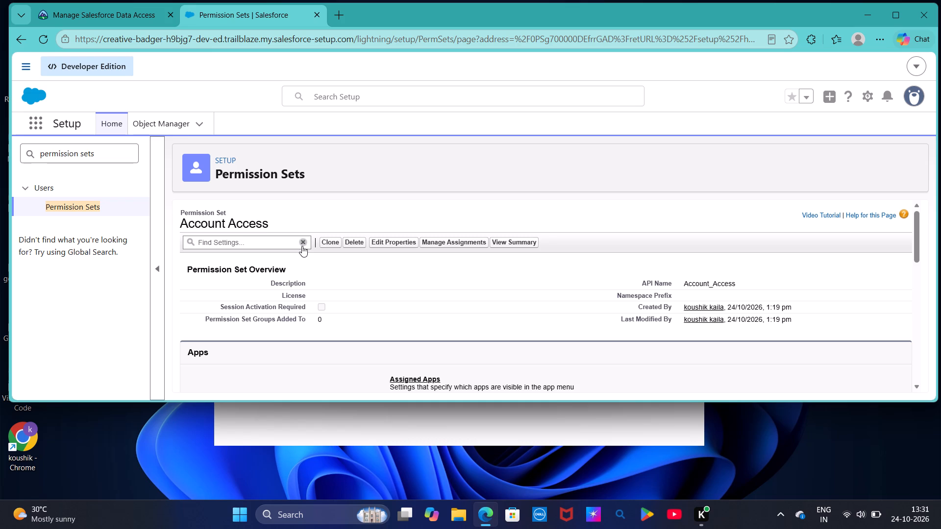
Open the Accounts entry in the Object Settings of the Account Access permission set.
scroll(460, 355, "down", 1)
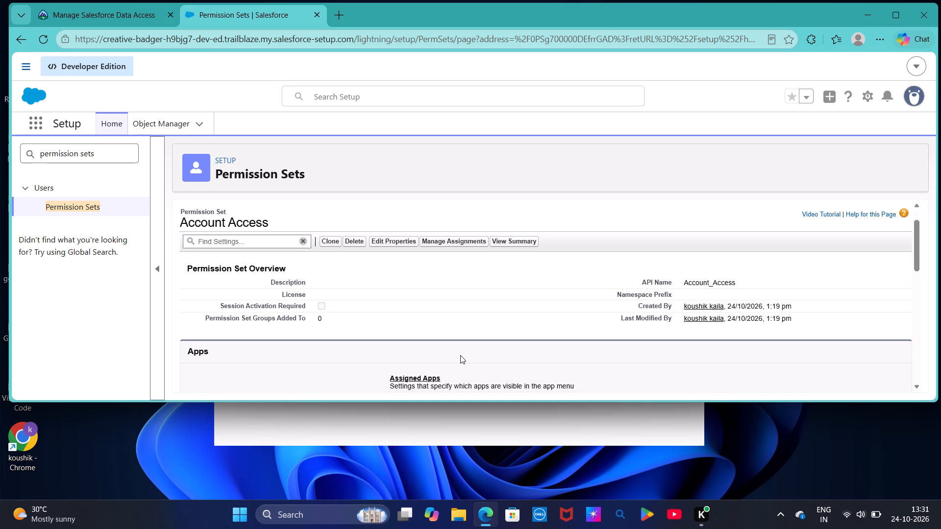
scroll(460, 355, "down", 5)
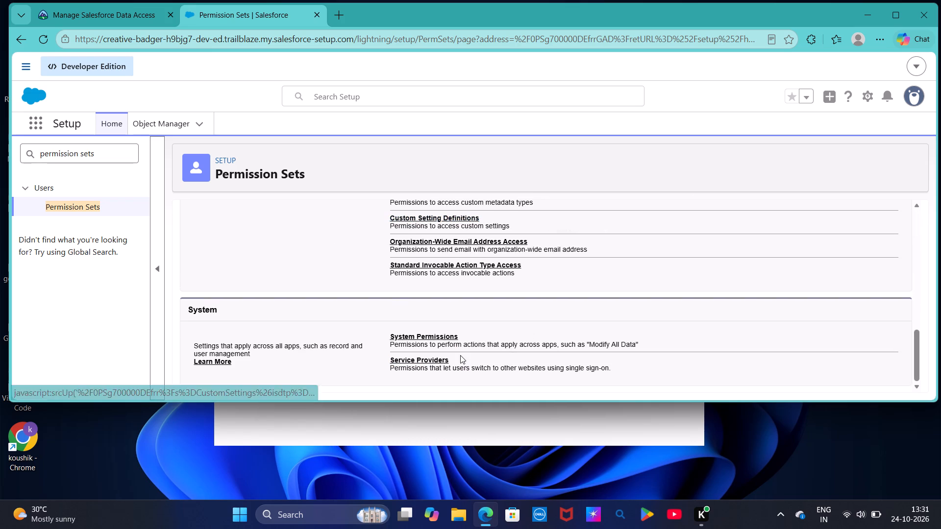
scroll(460, 355, "up", 3)
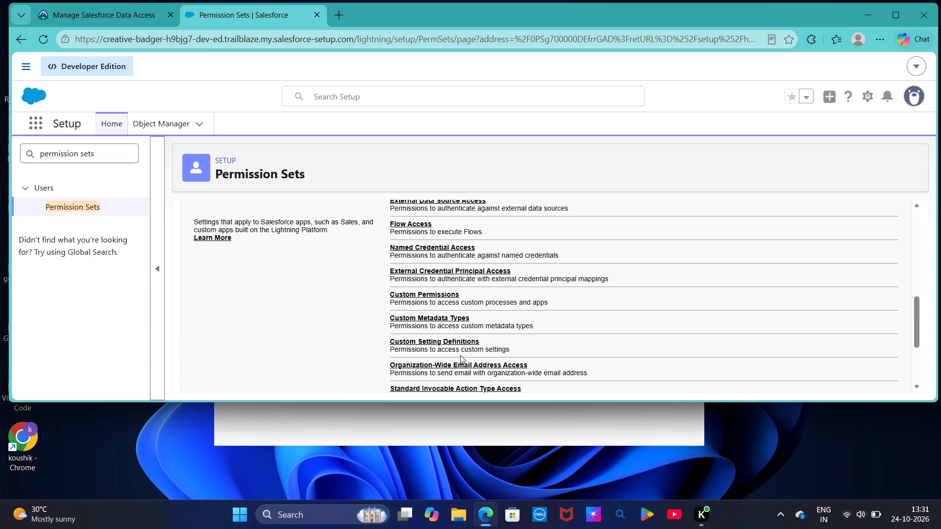
scroll(460, 355, "up", 2)
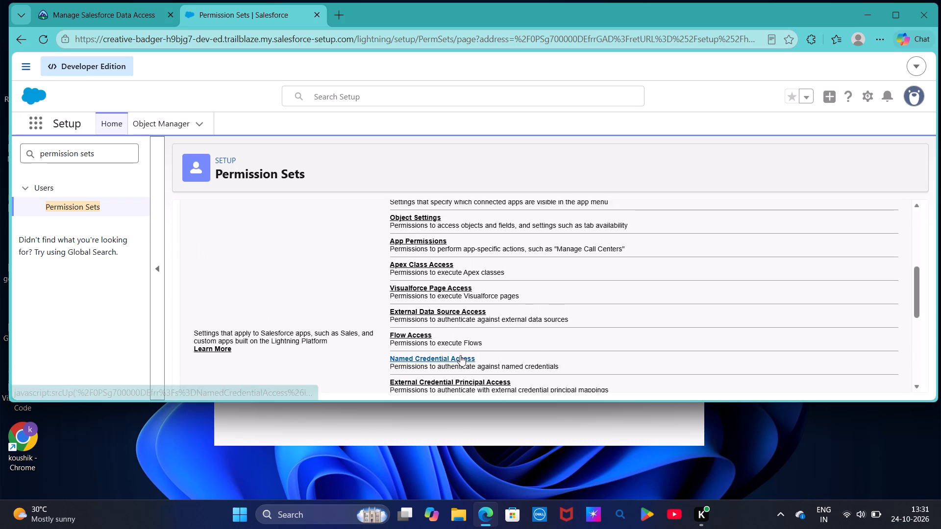
scroll(460, 355, "up", 1)
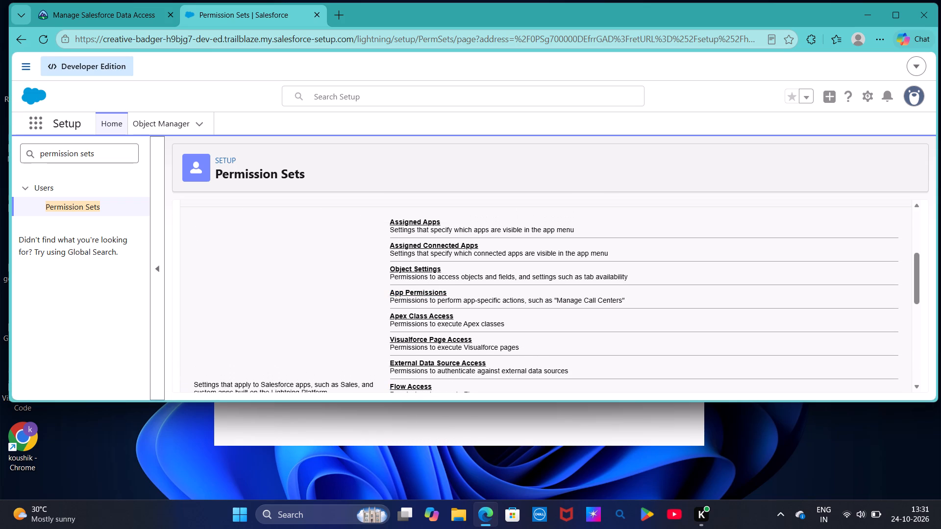
left_click(425, 272)
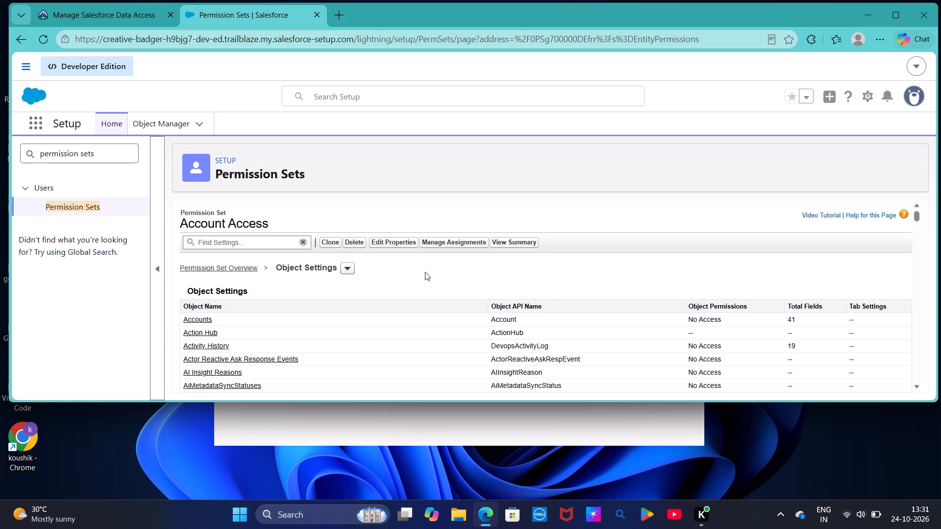
left_click(269, 242)
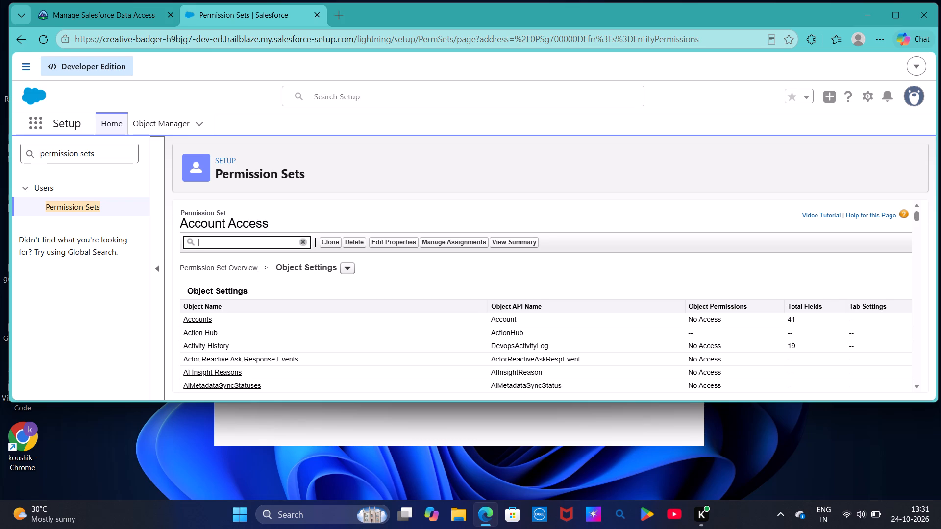
left_click(203, 321)
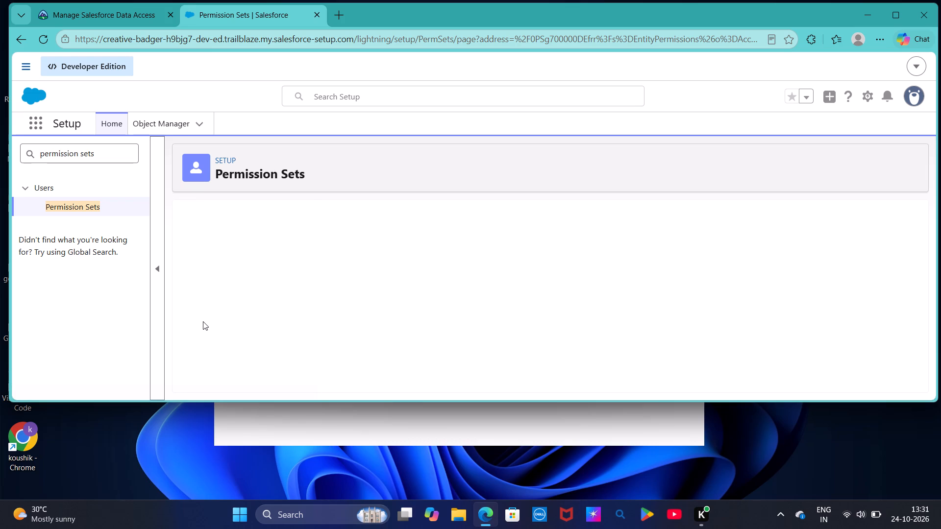
left_click(203, 321)
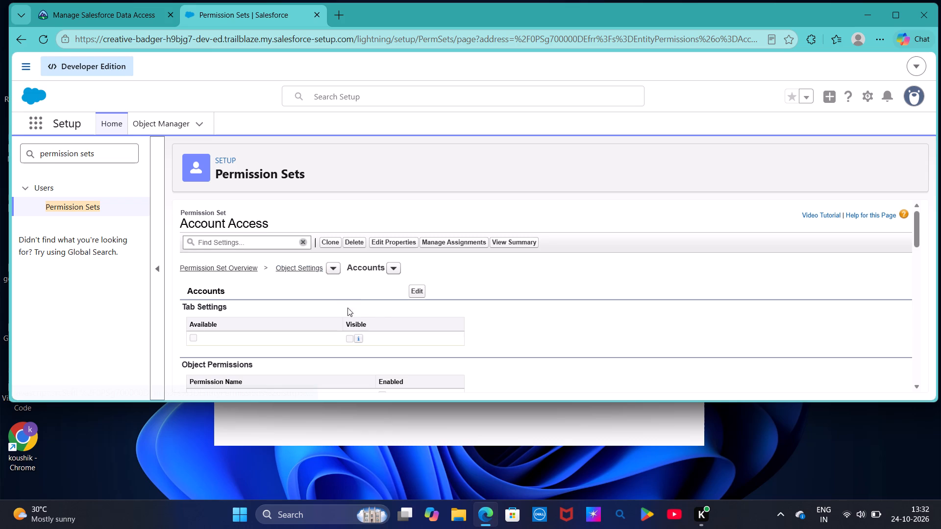
Edit the Accounts settings and enable the Read, Create, Edit, Delete, View All Records and Modify All Records object permissions.
left_click(415, 289)
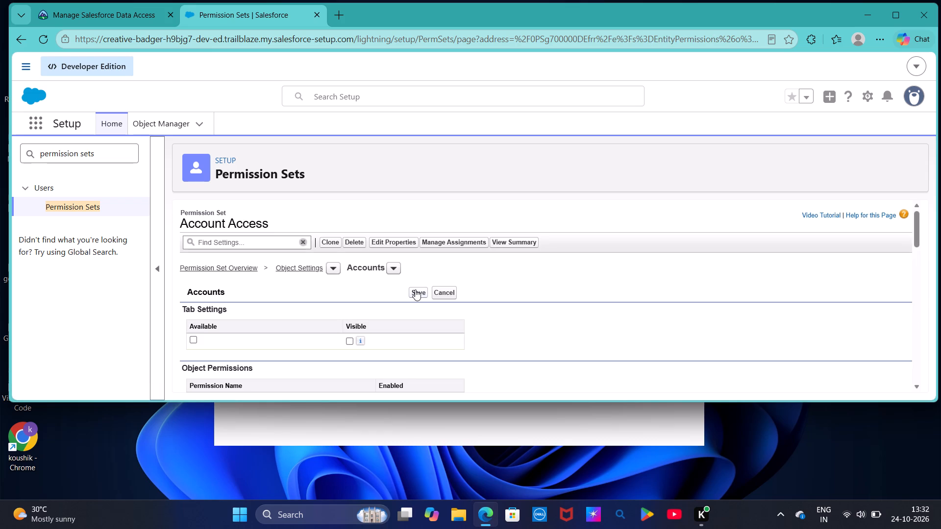
scroll(392, 335, "right", 1)
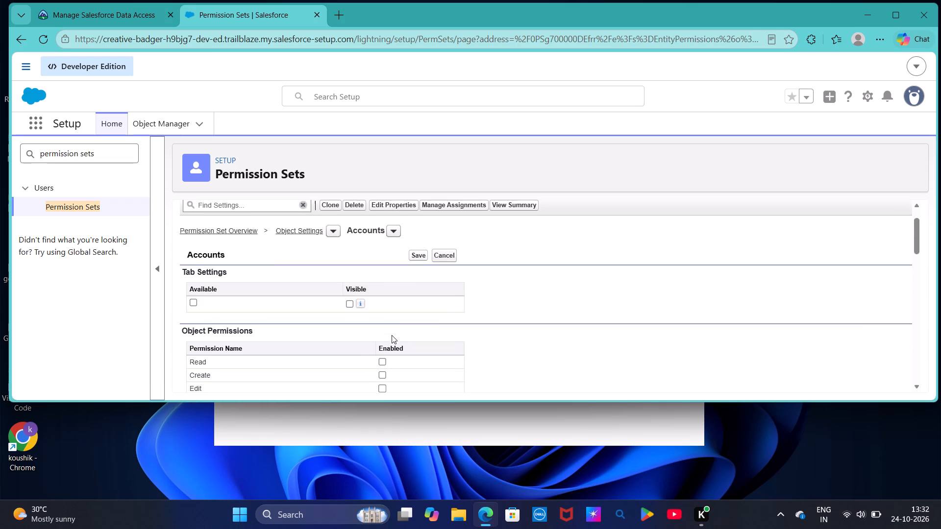
scroll(392, 335, "right", 1)
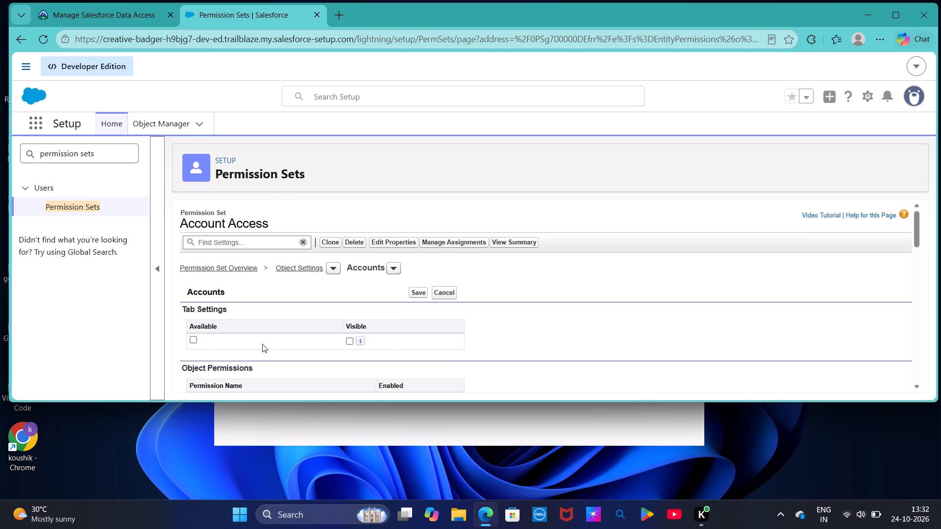
scroll(262, 344, "down", 2)
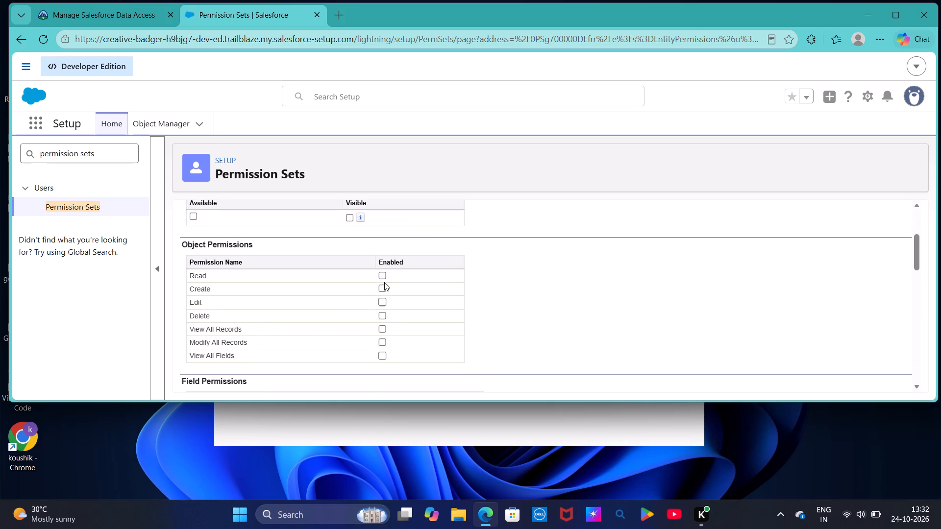
left_click(381, 277)
left_click(376, 290)
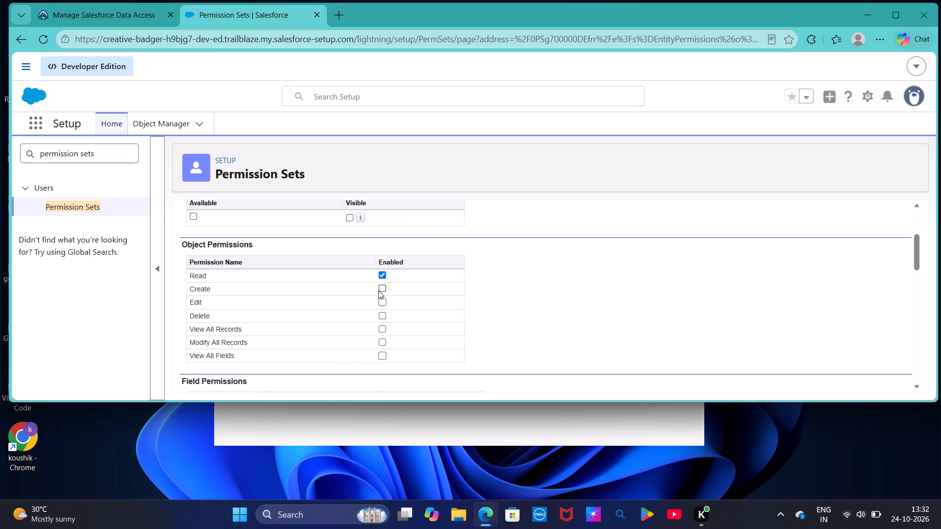
left_click(380, 289)
left_click(380, 297)
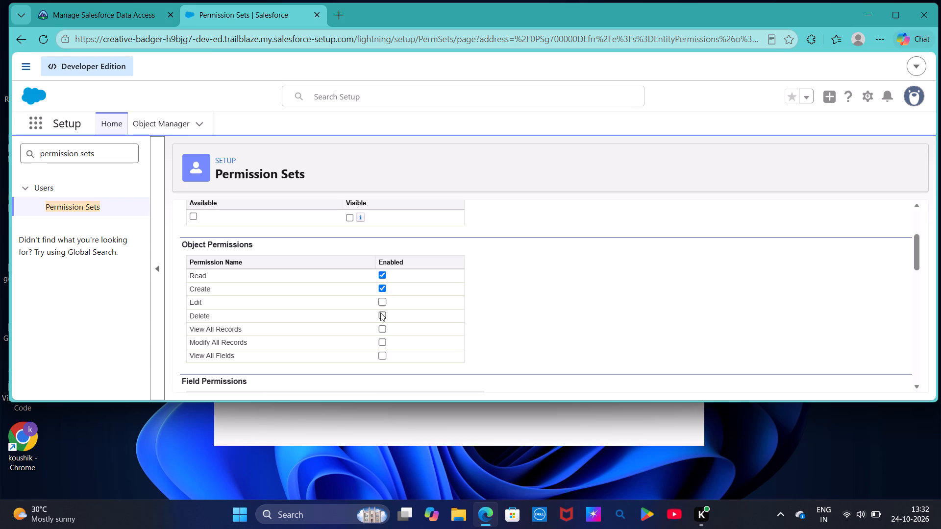
left_click(380, 310)
left_click(380, 305)
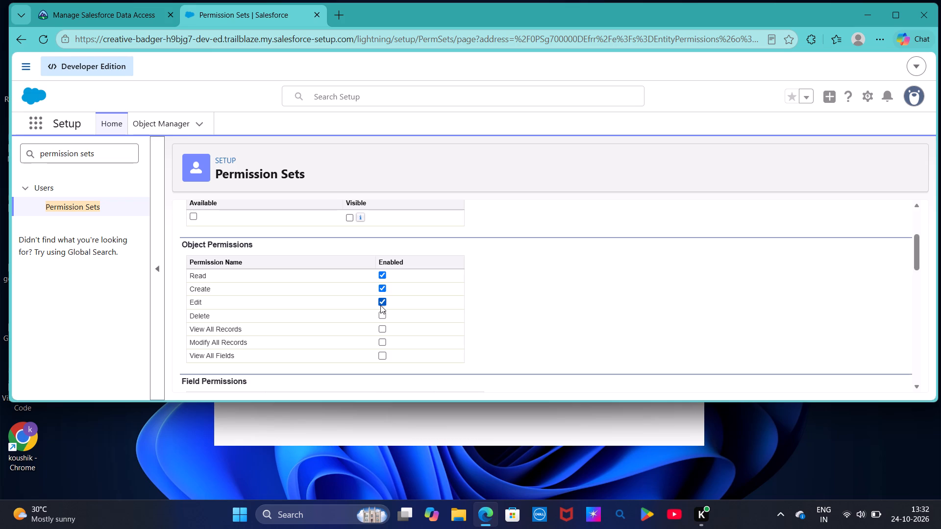
left_click(380, 313)
left_click(379, 329)
left_click(381, 344)
Grant Read Access and Edit Access to all selectable account fields in Field Permissions and save the Accounts settings.
scroll(323, 334, "down", 2)
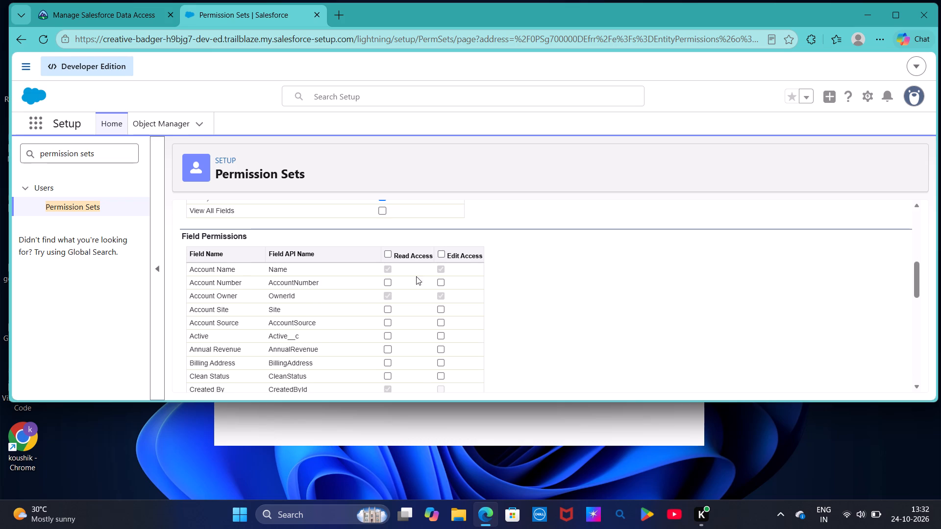
left_click(440, 253)
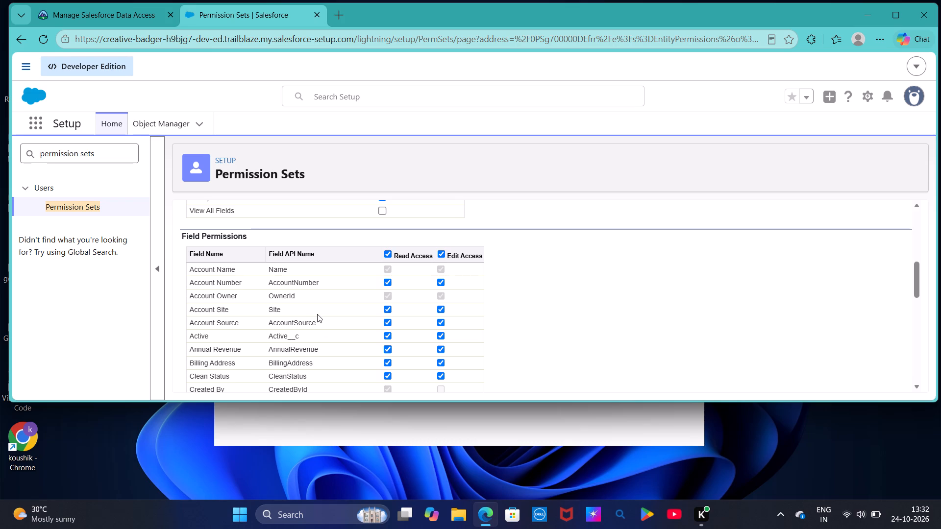
scroll(350, 257, "down", 10)
scroll(350, 257, "up", 9)
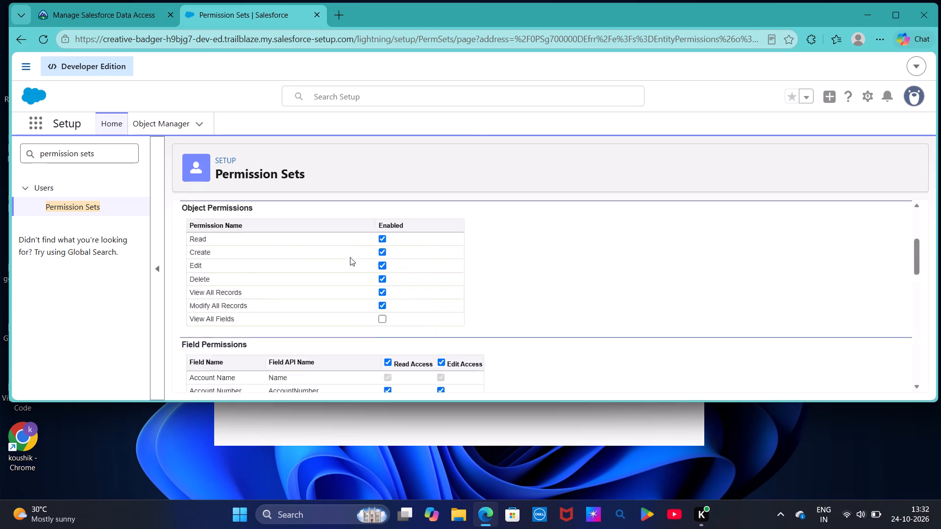
left_click(421, 291)
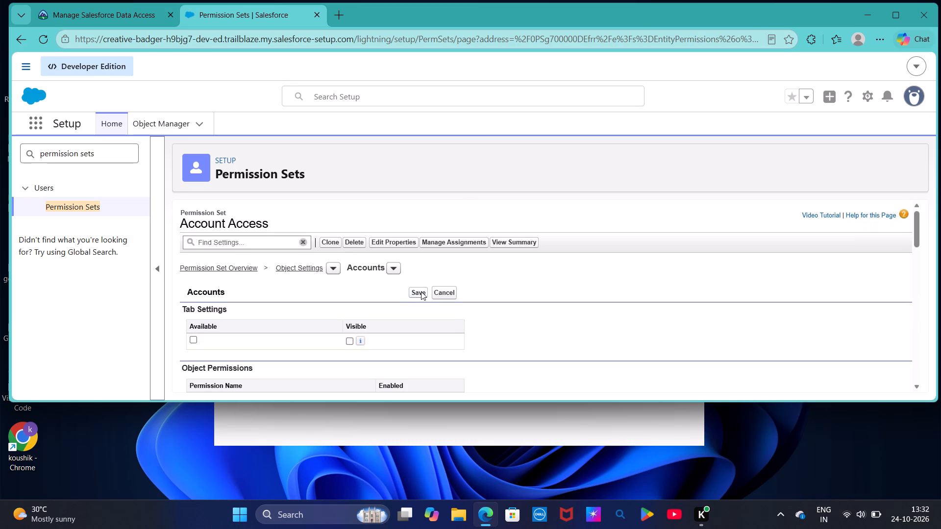
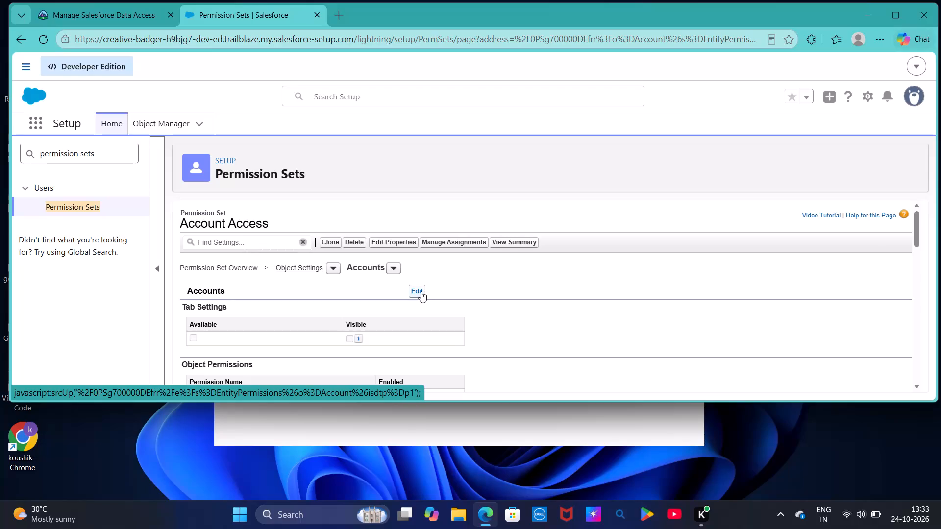
Search the Setup navigation for permission set and open the Permission Set Groups page.
left_click(118, 145)
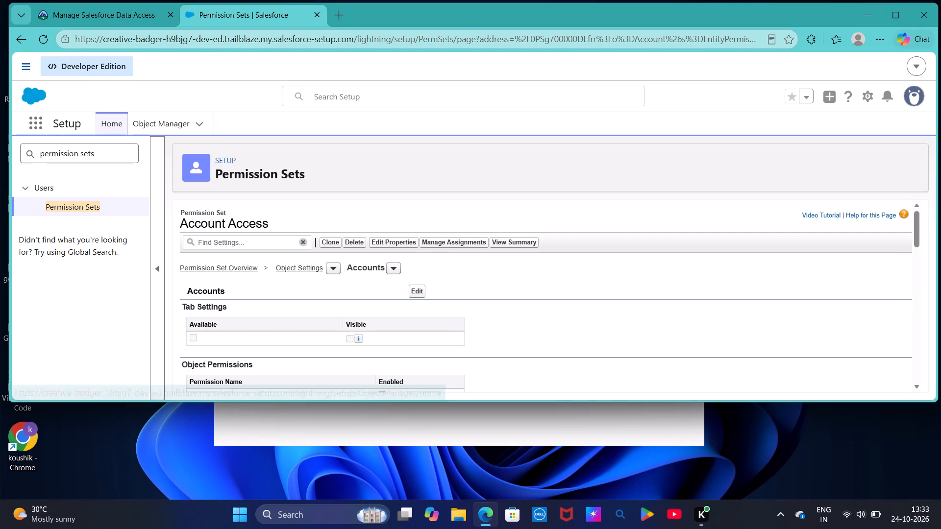
left_click(118, 154)
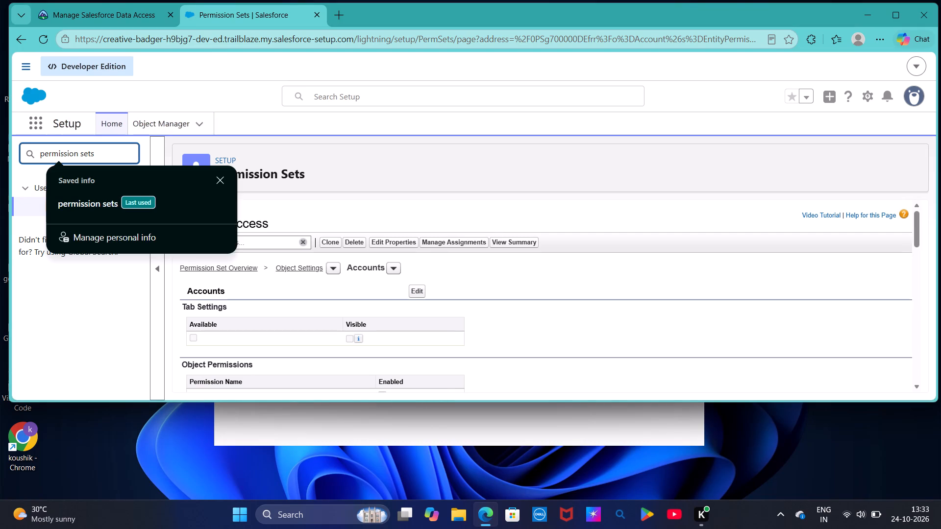
key("BackSpace")
key("space")
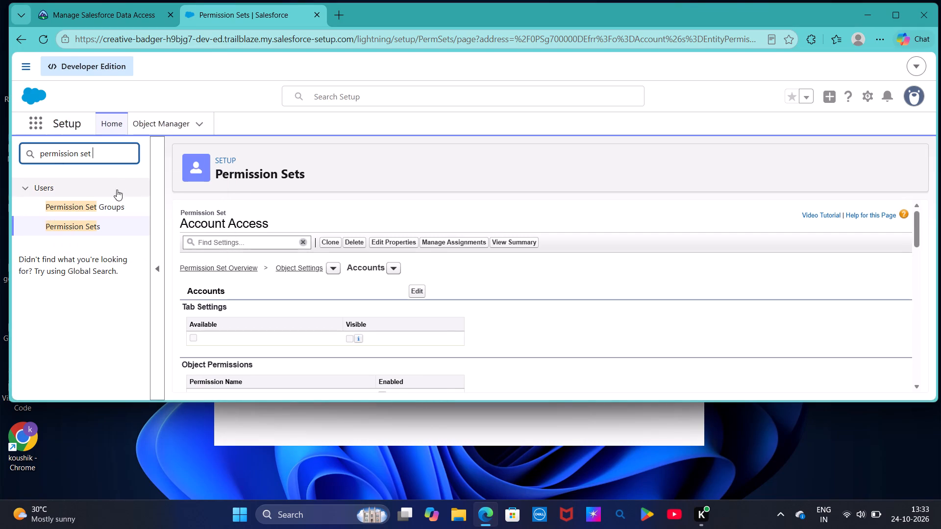
left_click(109, 211)
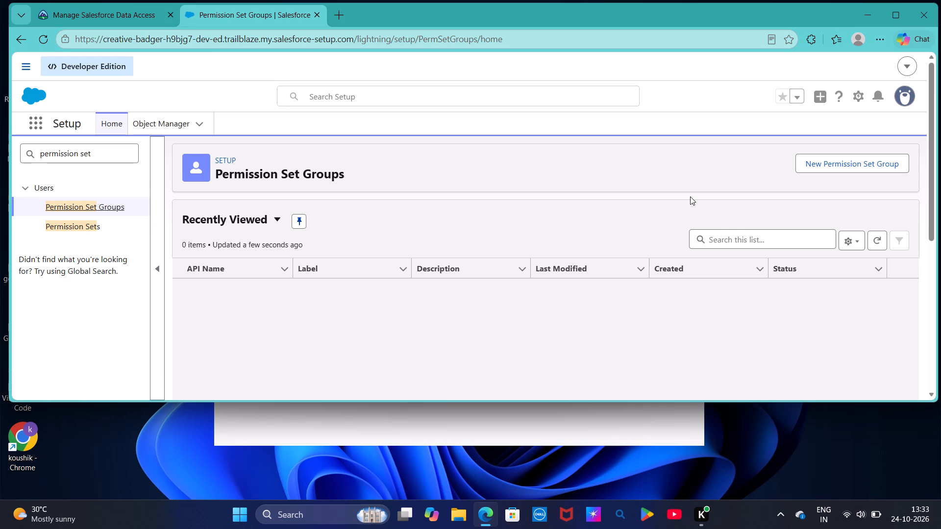
Create and save a new permission set group labelled Sales User with the API name Sales_User.
left_click(846, 169)
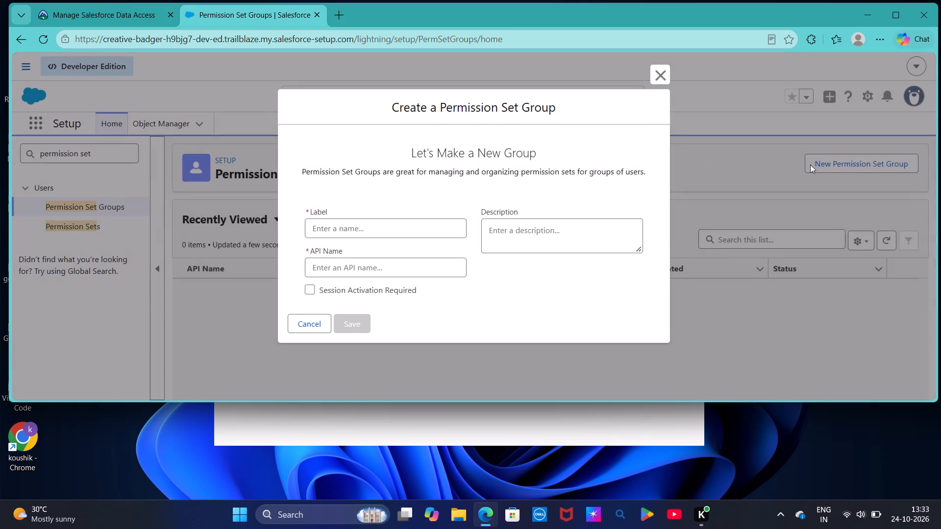
left_click(356, 219)
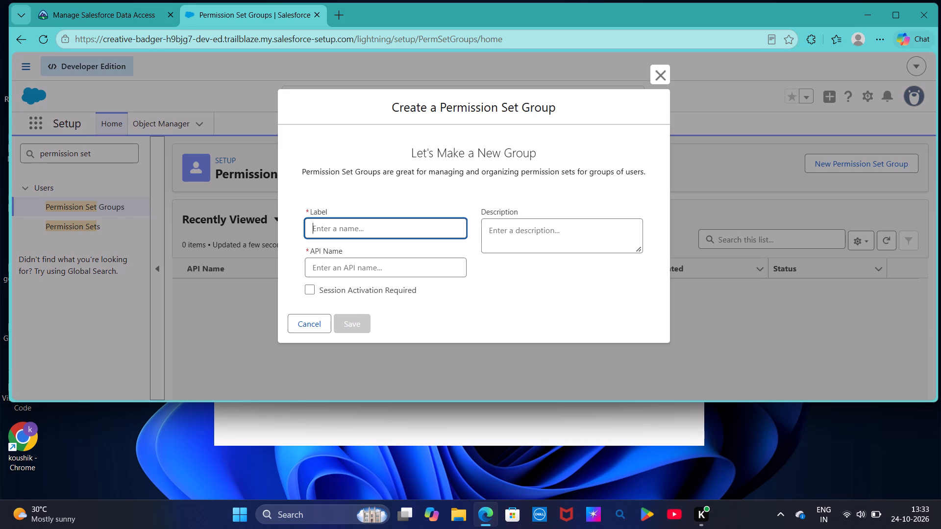
type("Sales")
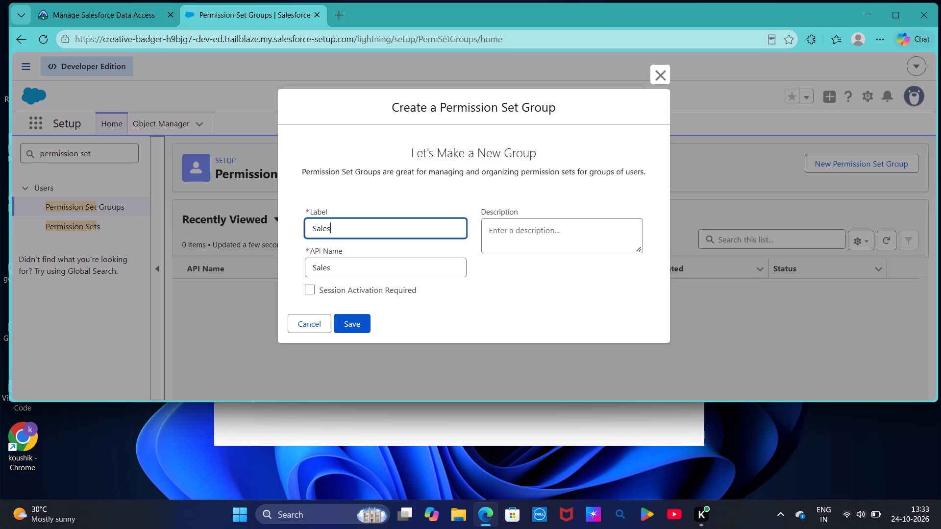
key("space")
type("User")
left_click(356, 264)
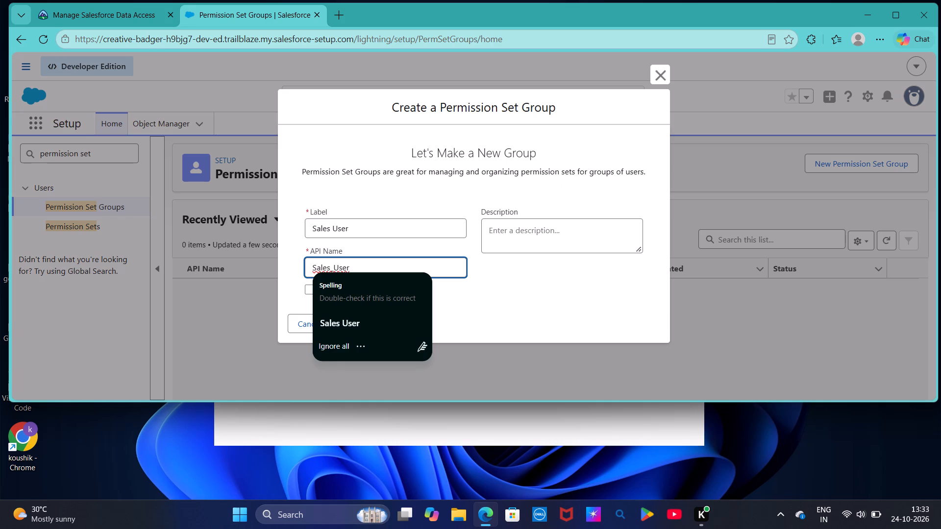
left_click(517, 275)
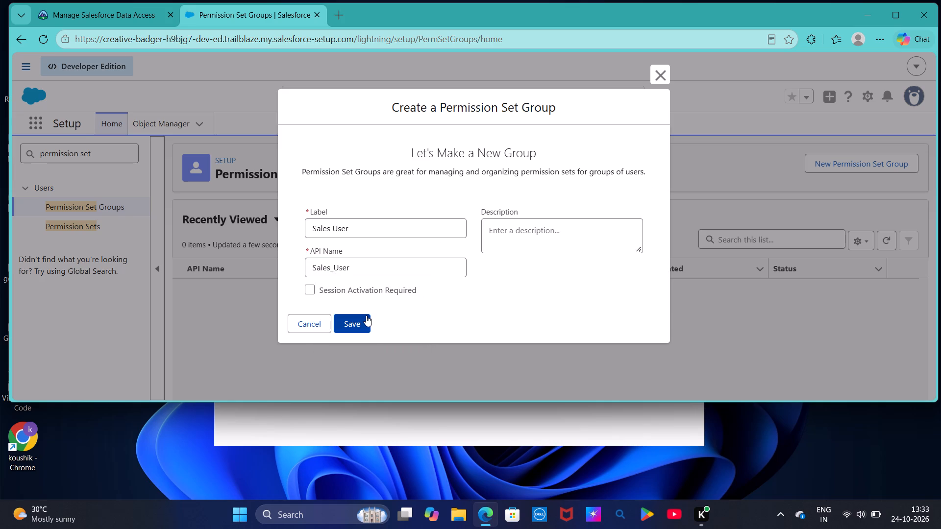
left_click(364, 317)
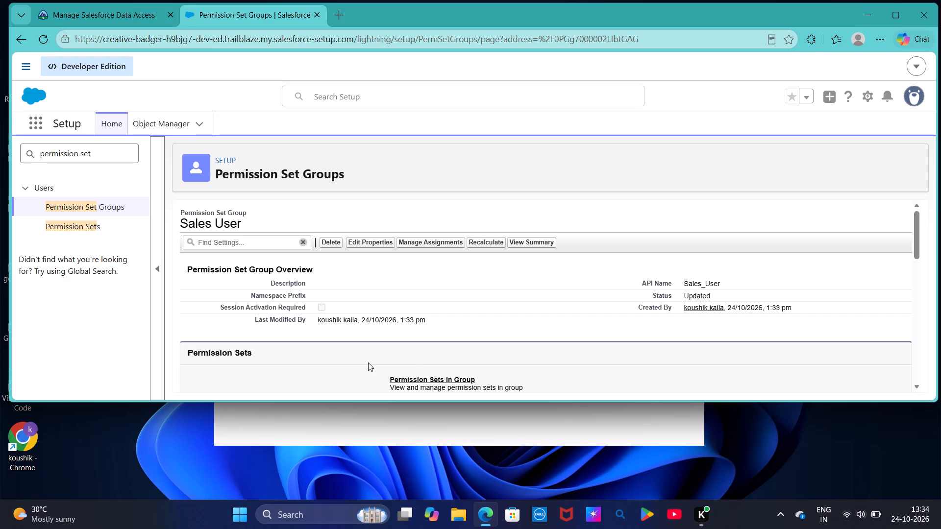
Examine the Sales User group overview for the entry that manages its permission sets.
scroll(409, 364, "down", 2)
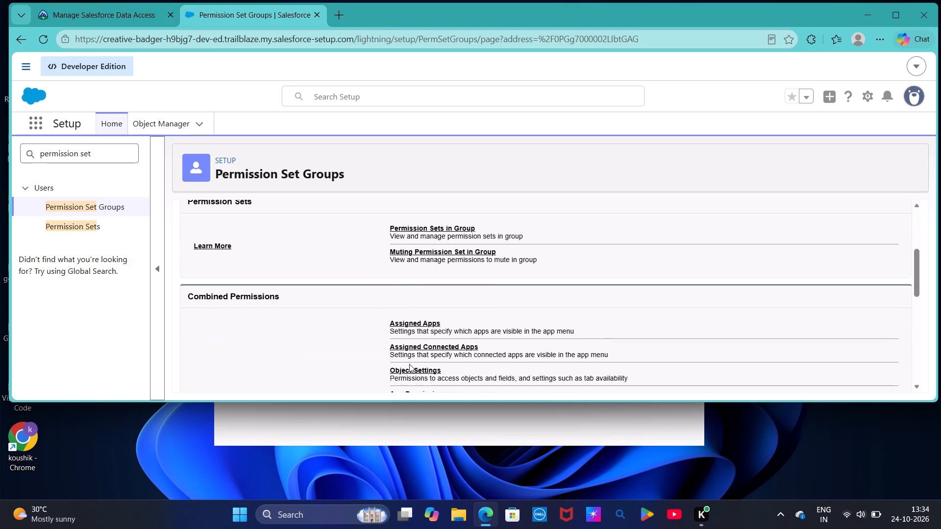
scroll(409, 364, "down", 2)
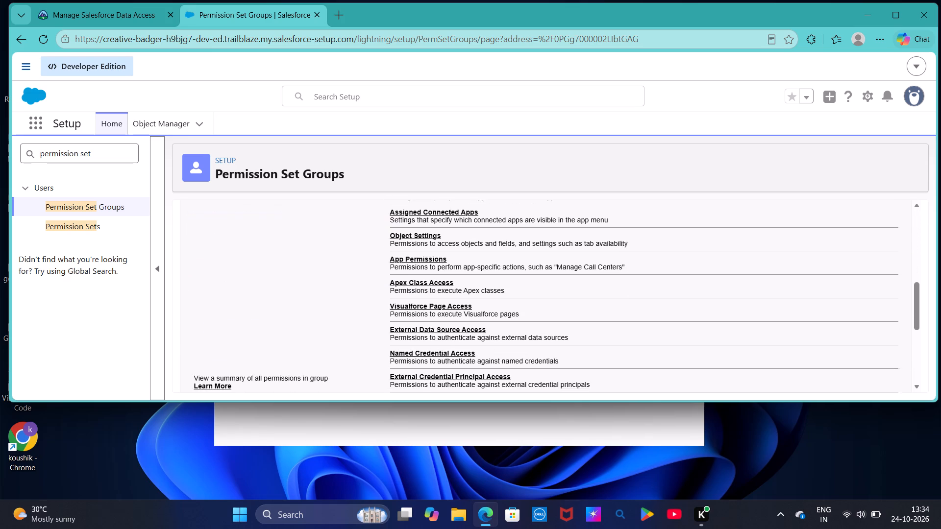
scroll(409, 364, "down", 3)
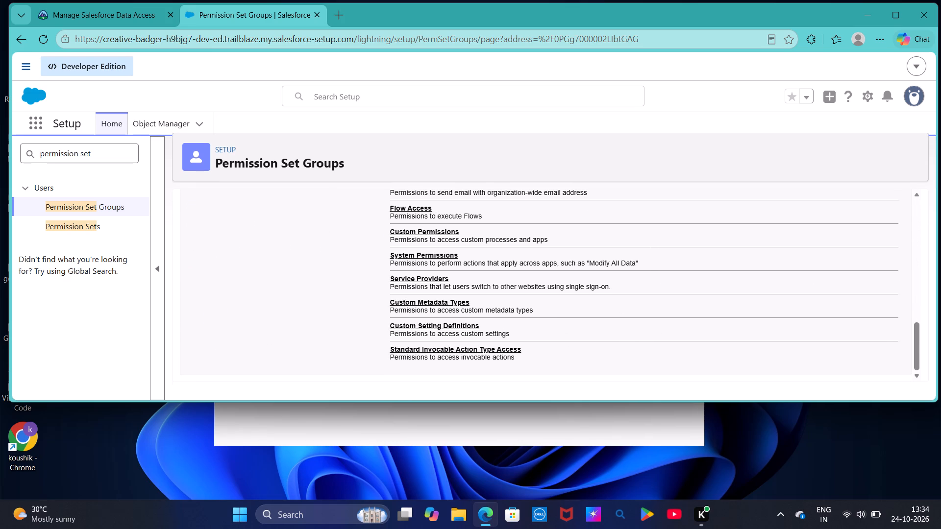
scroll(409, 364, "down", 1)
scroll(409, 364, "up", 3)
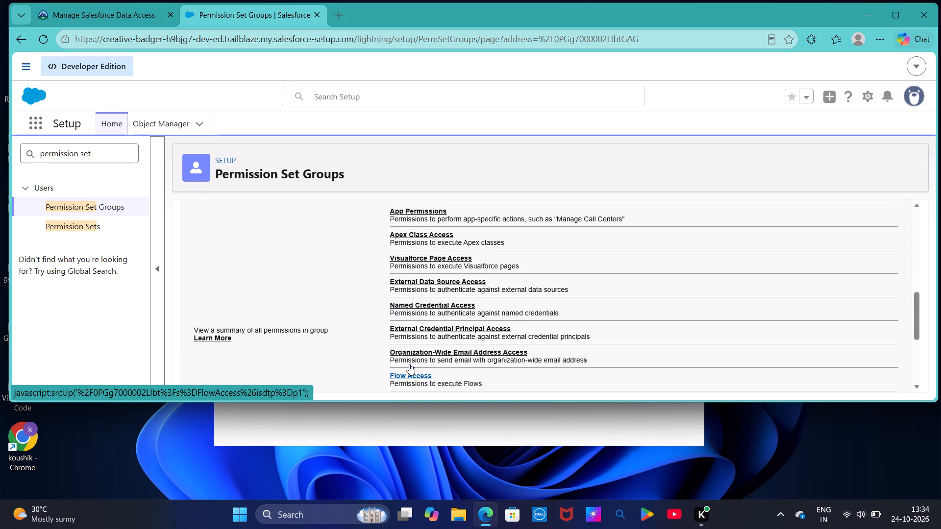
scroll(409, 364, "up", 2)
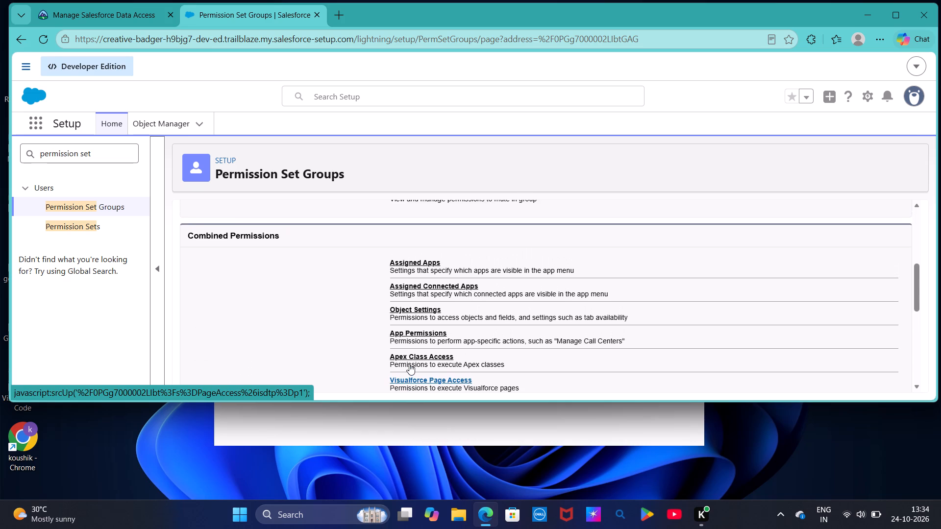
scroll(409, 364, "up", 2)
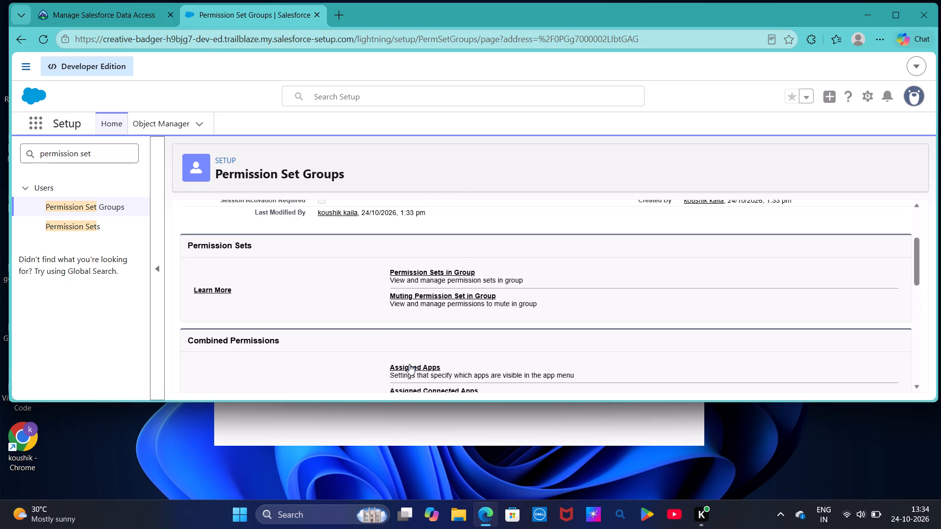
scroll(409, 364, "up", 1)
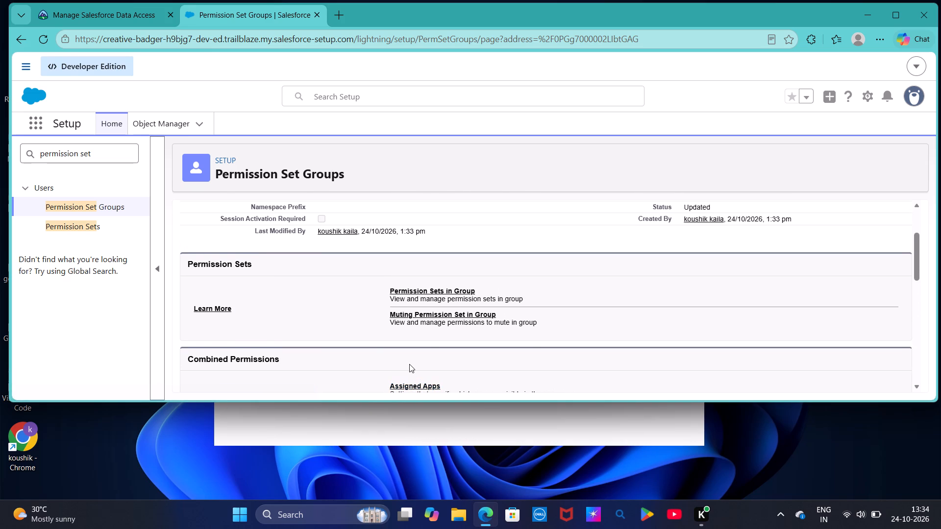
Add the Account Access permission set to the Sales User group and finish the addition.
left_click(436, 293)
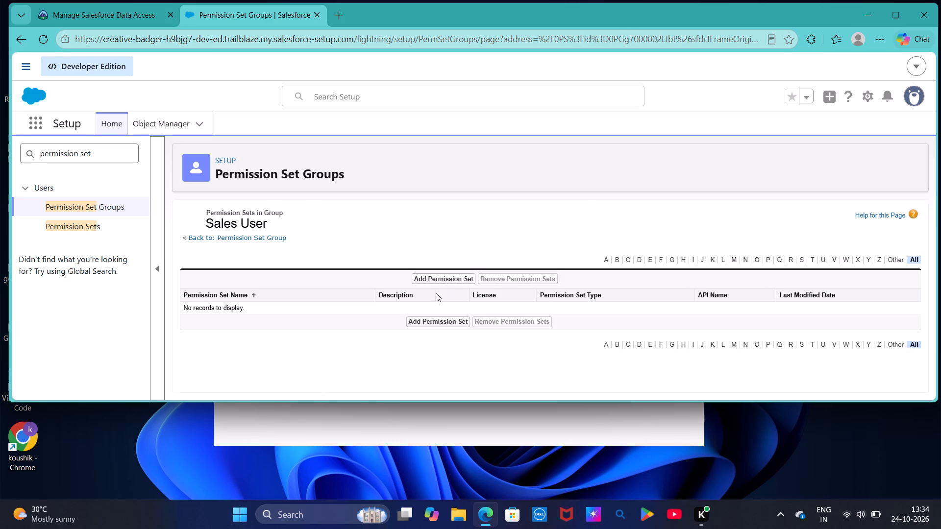
scroll(436, 293, "down", 2)
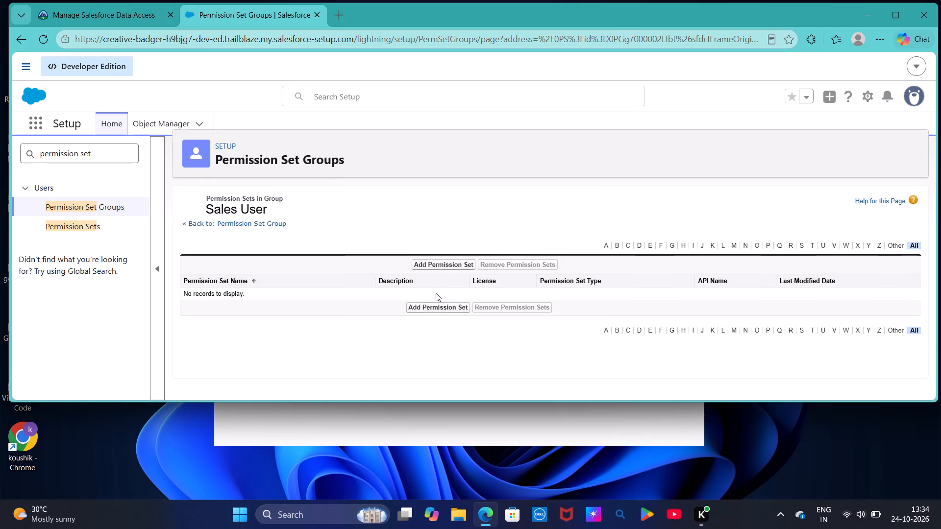
scroll(436, 293, "down", 2)
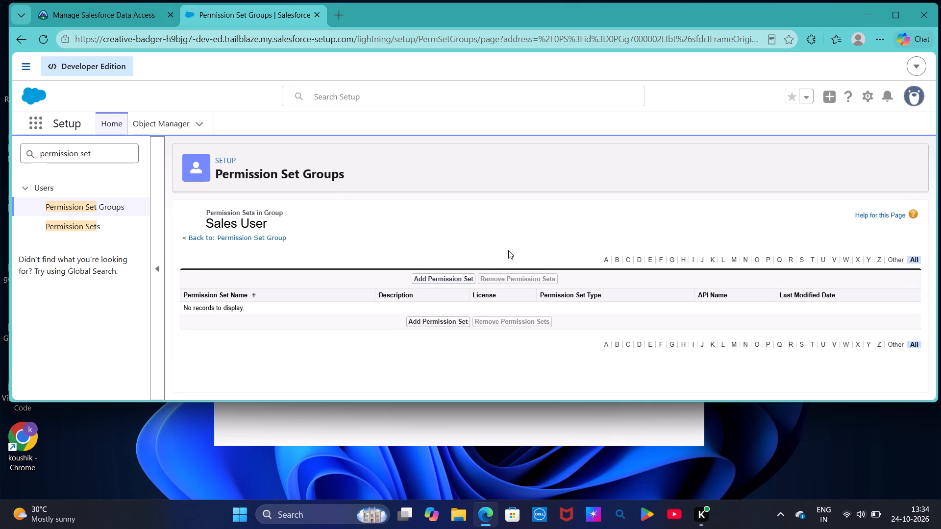
left_click(462, 276)
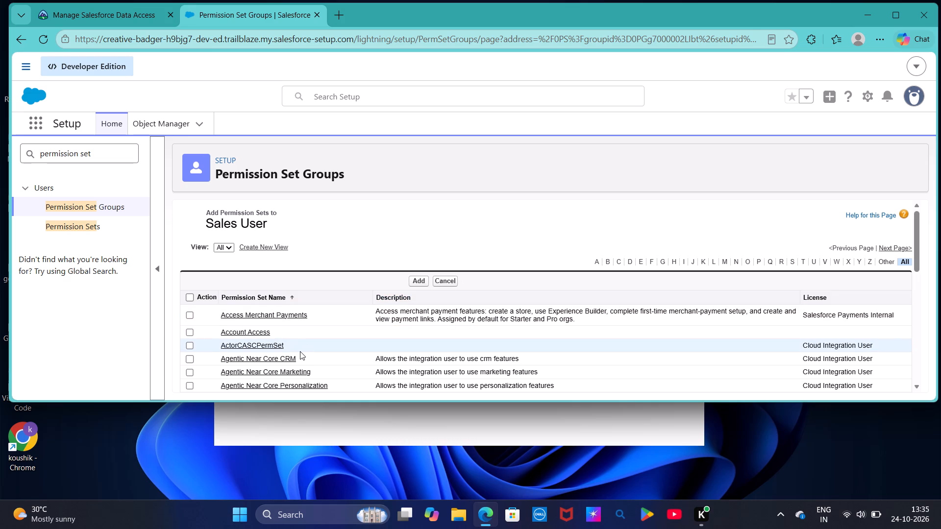
left_click(189, 333)
left_click(422, 283)
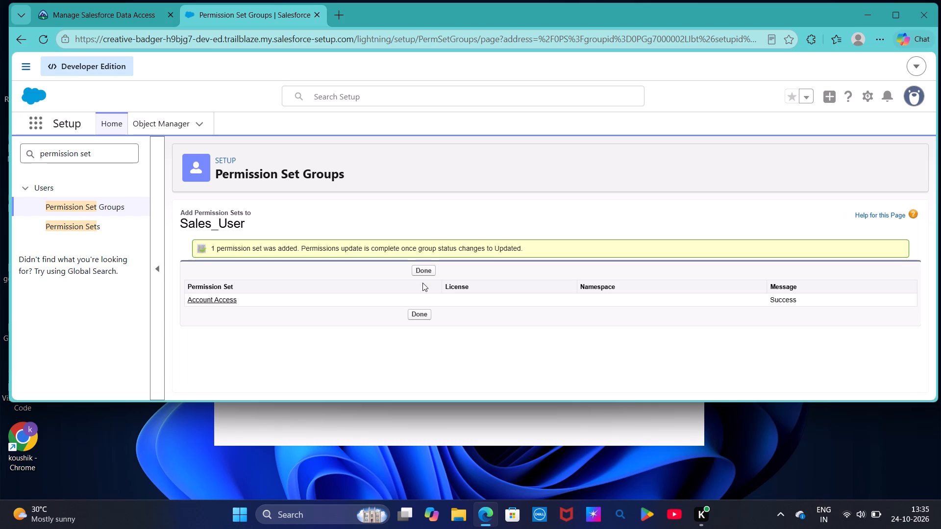
left_click(420, 316)
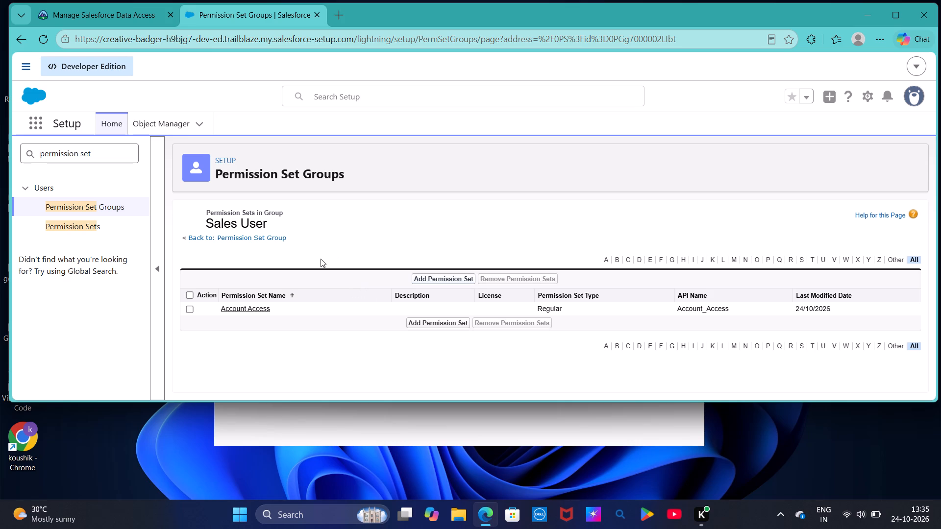
Return to the Sales User group and create a muting permission set labelled Sales User Muted with API name Sales_User_Muted.
left_click(258, 222)
left_click(235, 237)
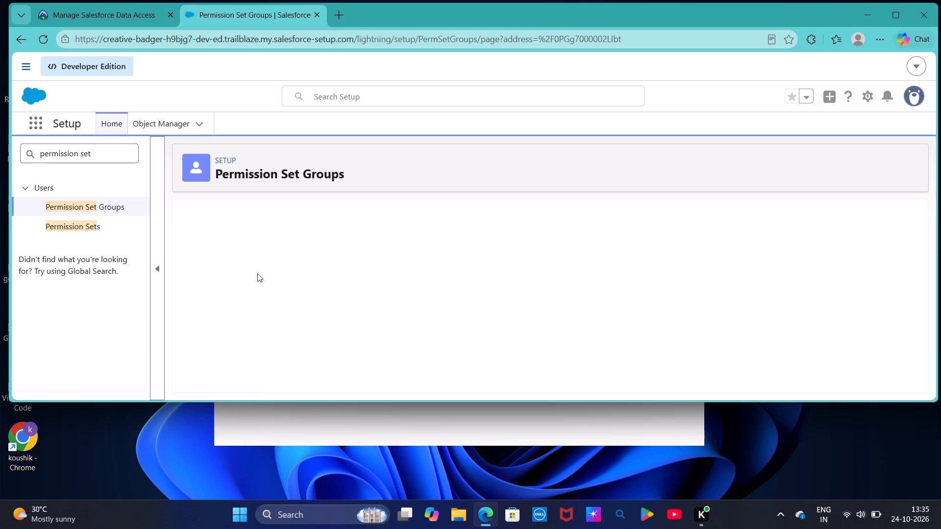
scroll(257, 273, "down", 2)
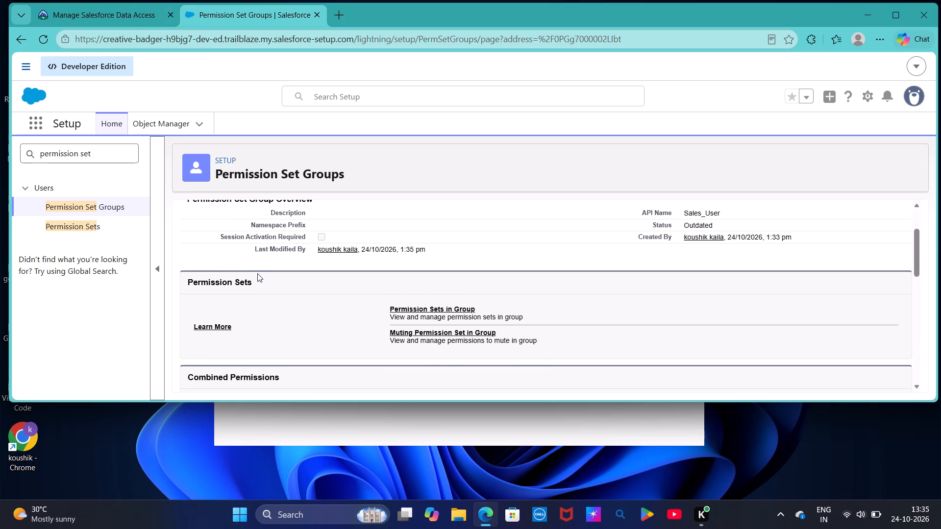
left_click(409, 329)
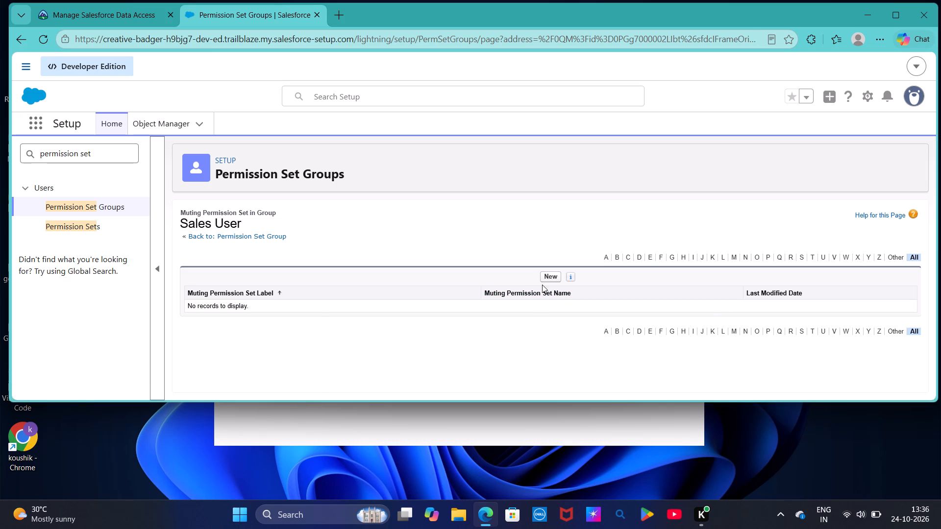
left_click(549, 274)
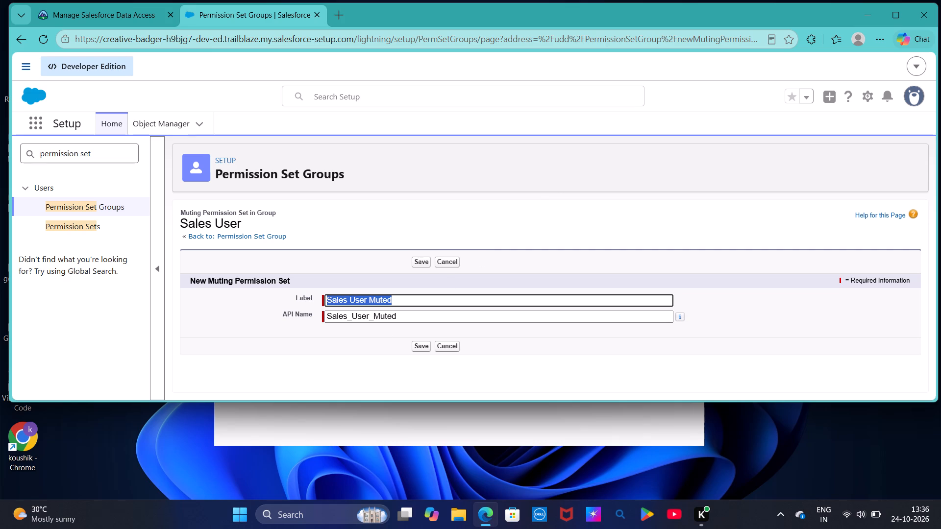
left_click(419, 346)
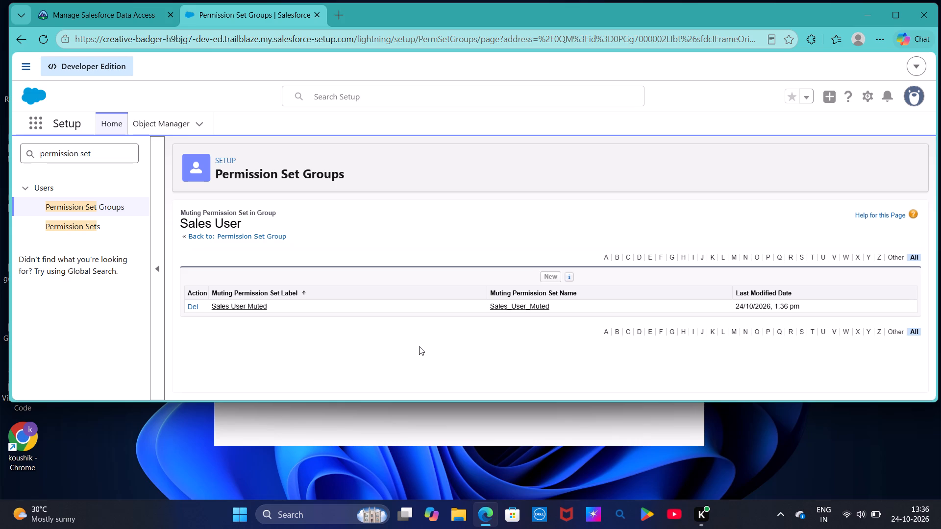
Open the Sales_User_Muted muting permission set, search its settings for accounts and open the Accounts object settings.
left_click(514, 304)
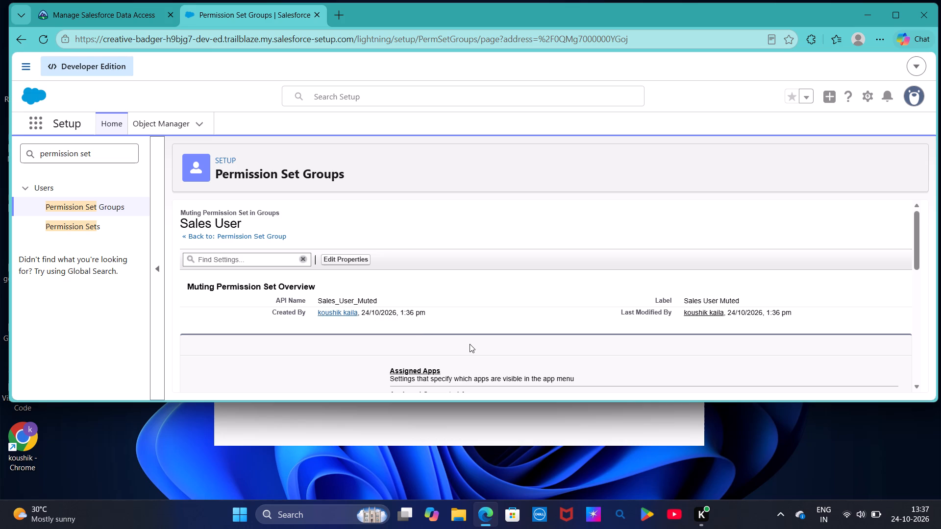
scroll(470, 344, "down", 1)
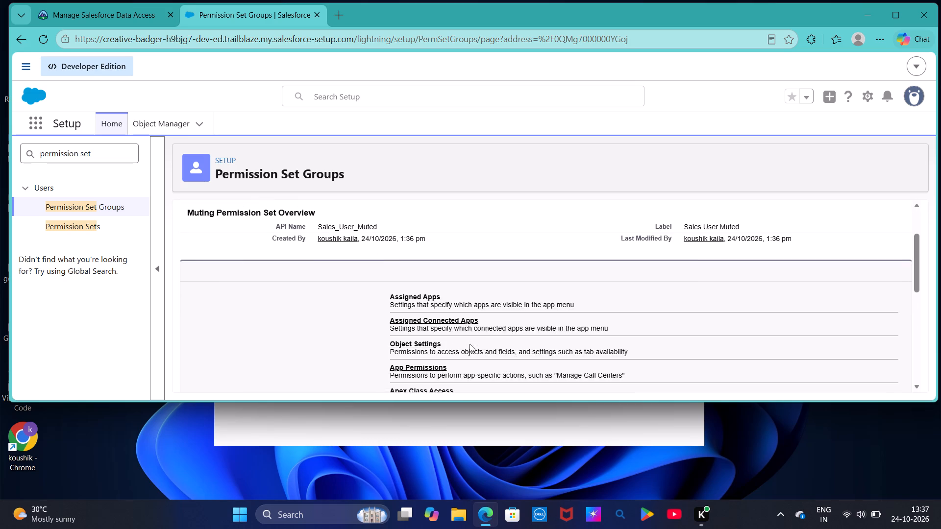
scroll(470, 344, "up", 1)
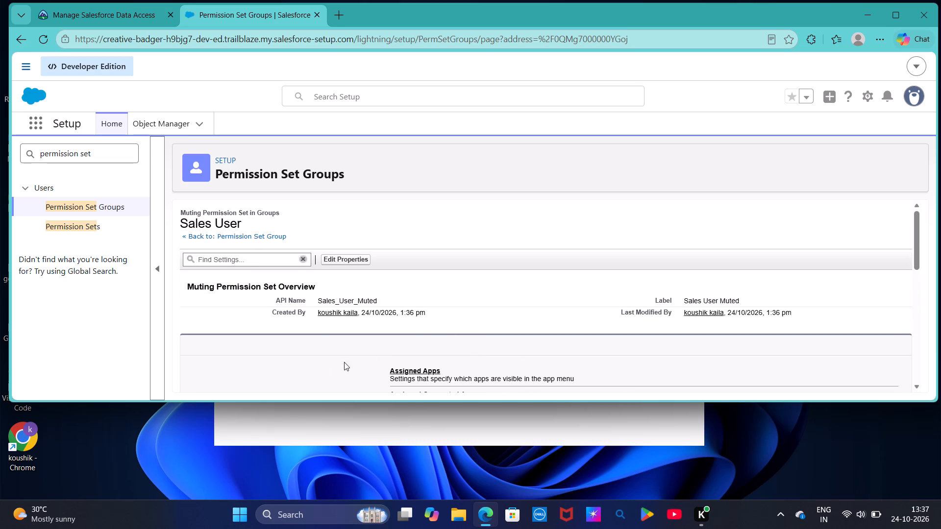
left_click(236, 264)
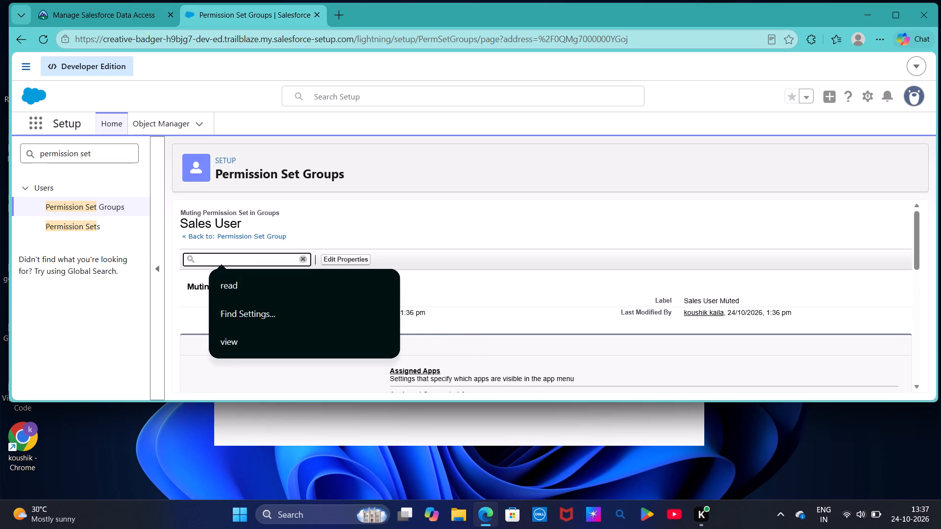
type("account")
key("s")
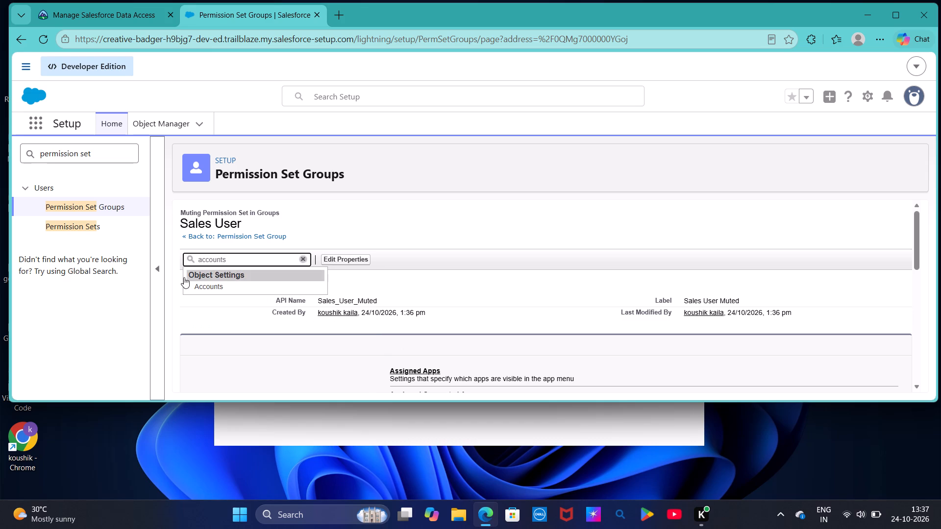
left_click(198, 286)
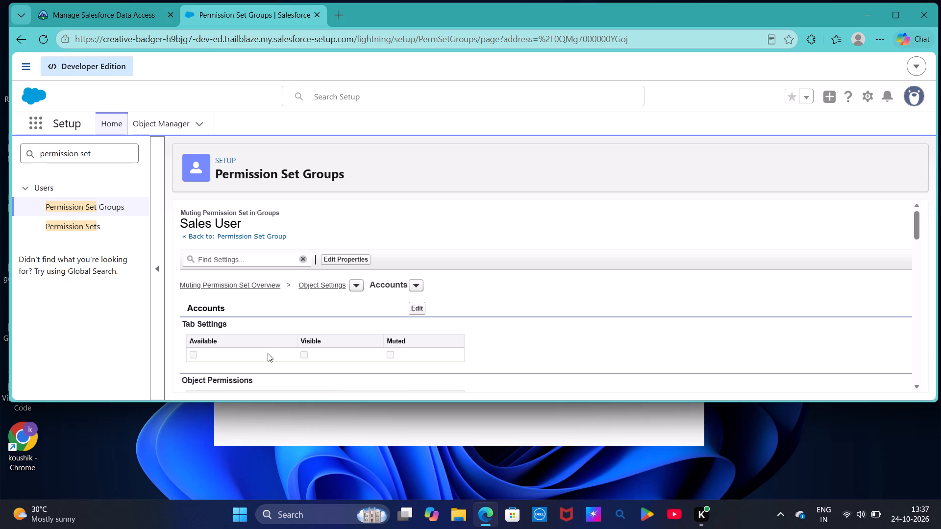
Examine the Accounts object permissions and field permissions, including their muted options, in the muting permission set.
scroll(266, 336, "down", 2)
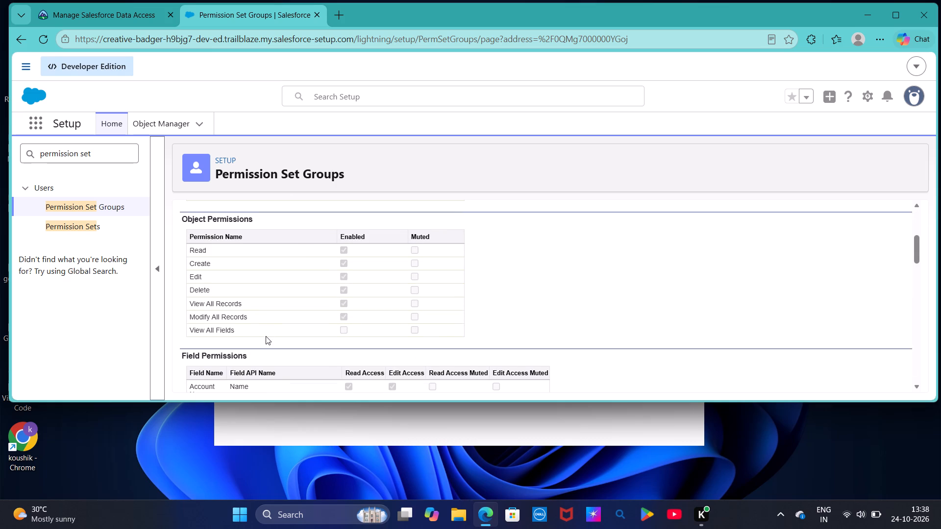
scroll(266, 336, "down", 4)
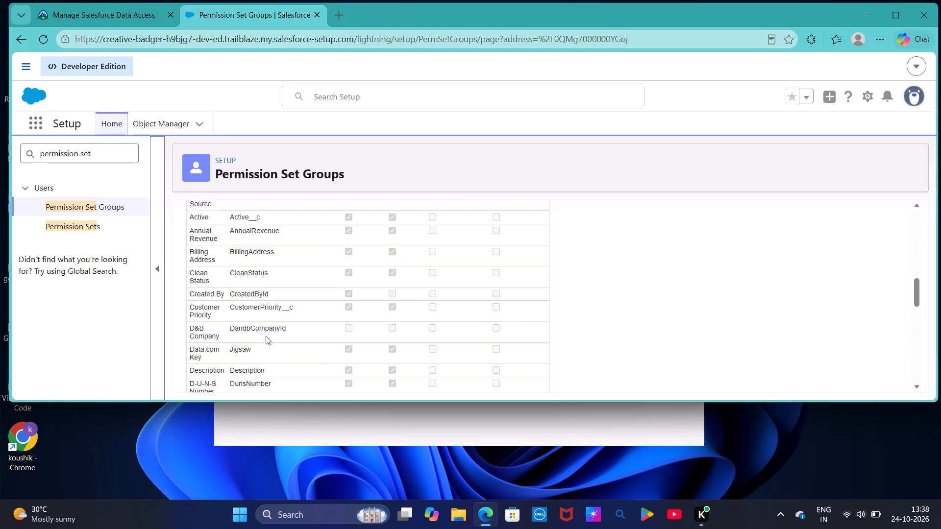
scroll(266, 336, "down", 8)
scroll(266, 336, "up", 5)
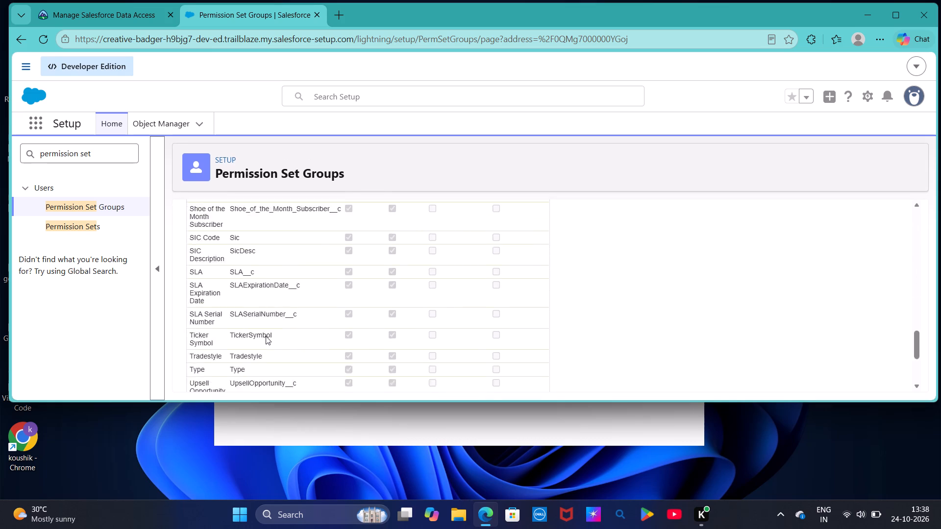
scroll(266, 336, "up", 2)
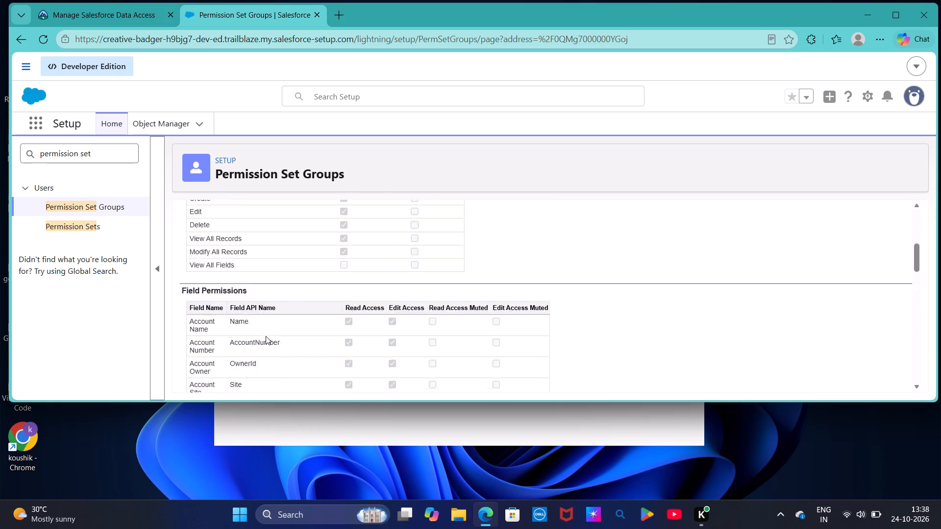
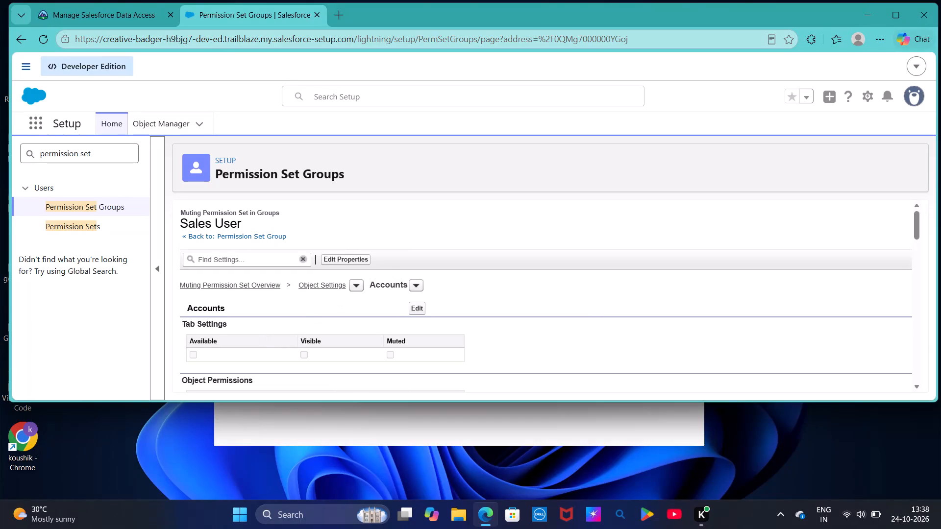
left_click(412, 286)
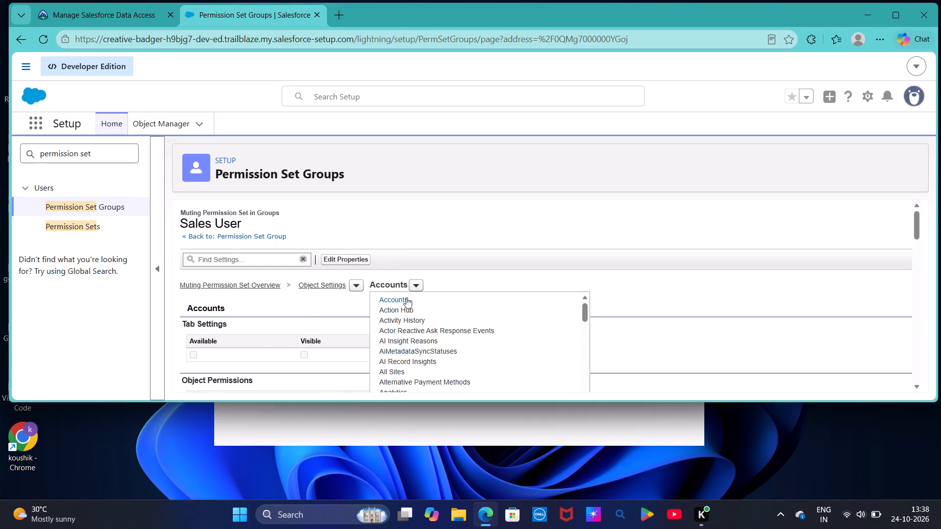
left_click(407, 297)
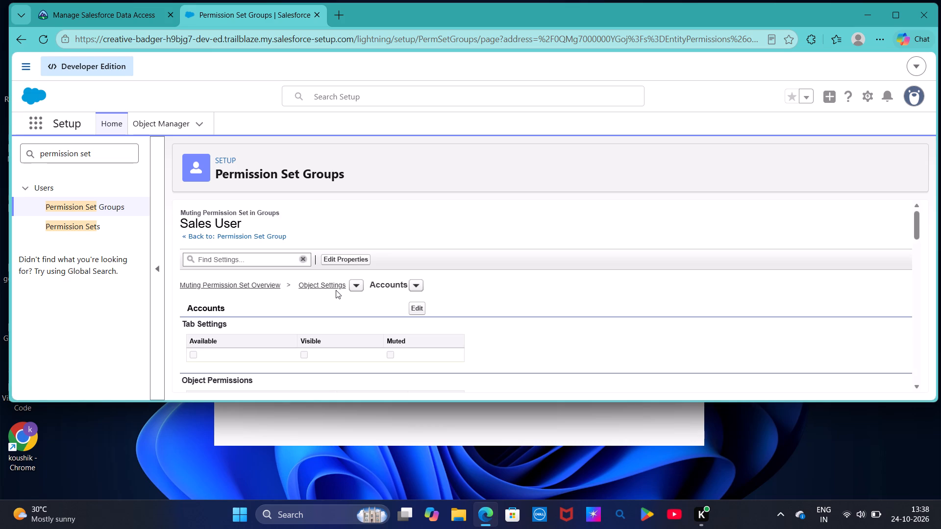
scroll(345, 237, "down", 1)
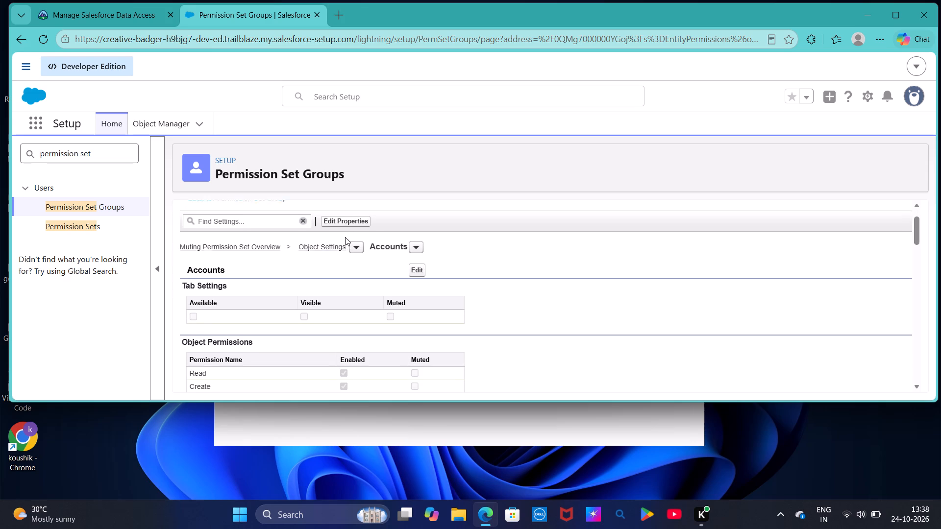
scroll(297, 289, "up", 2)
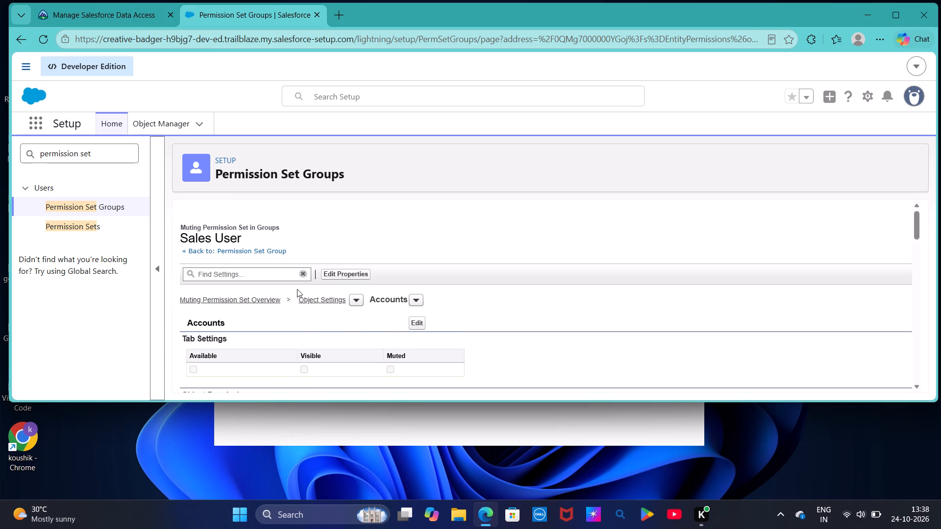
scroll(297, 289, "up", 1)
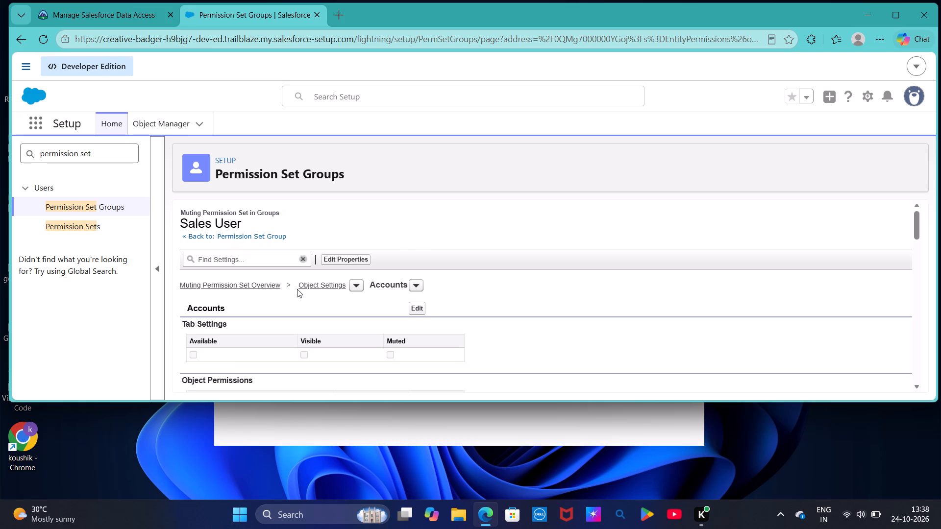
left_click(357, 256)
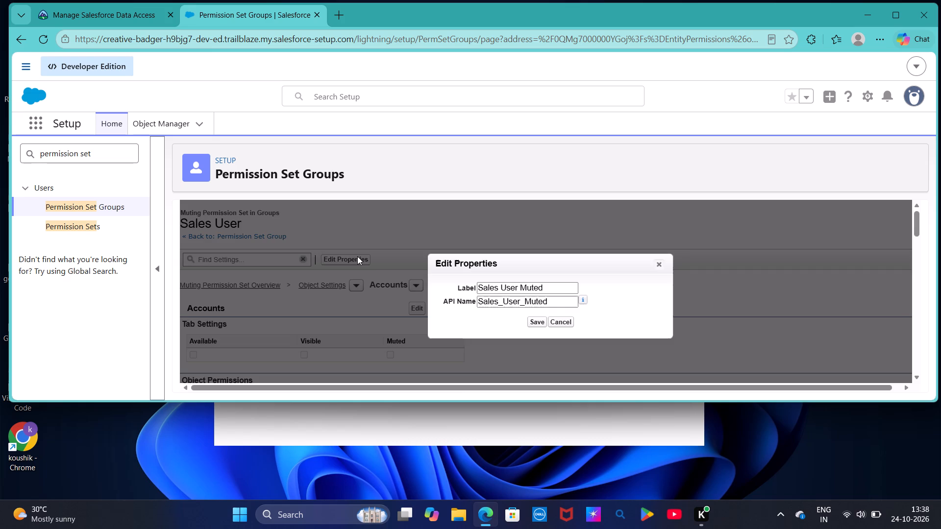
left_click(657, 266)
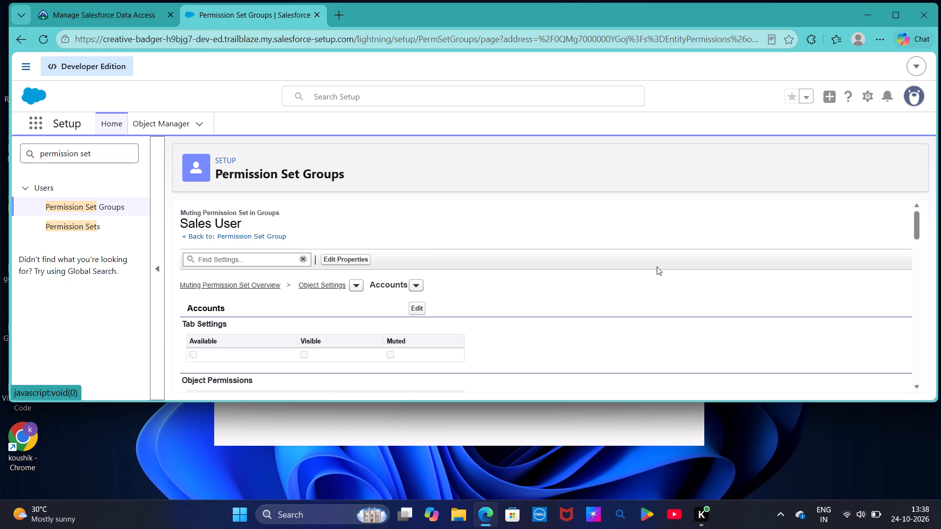
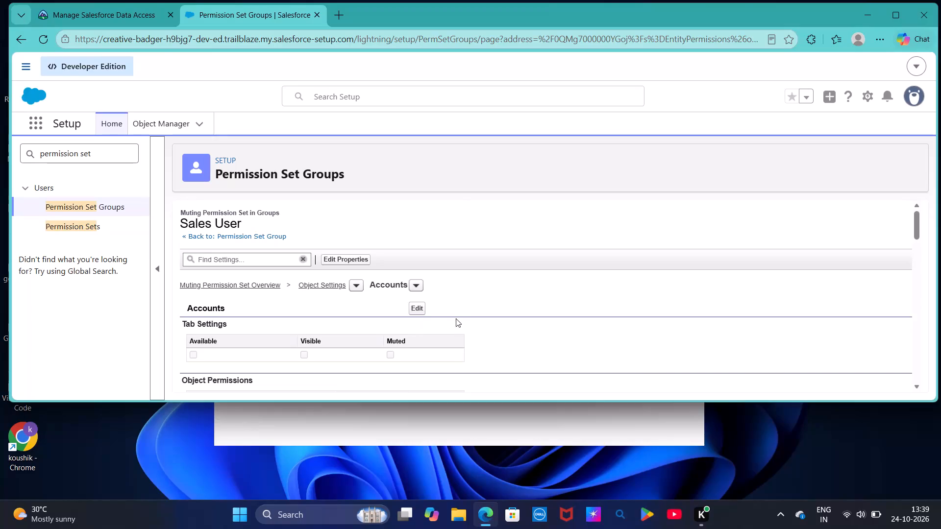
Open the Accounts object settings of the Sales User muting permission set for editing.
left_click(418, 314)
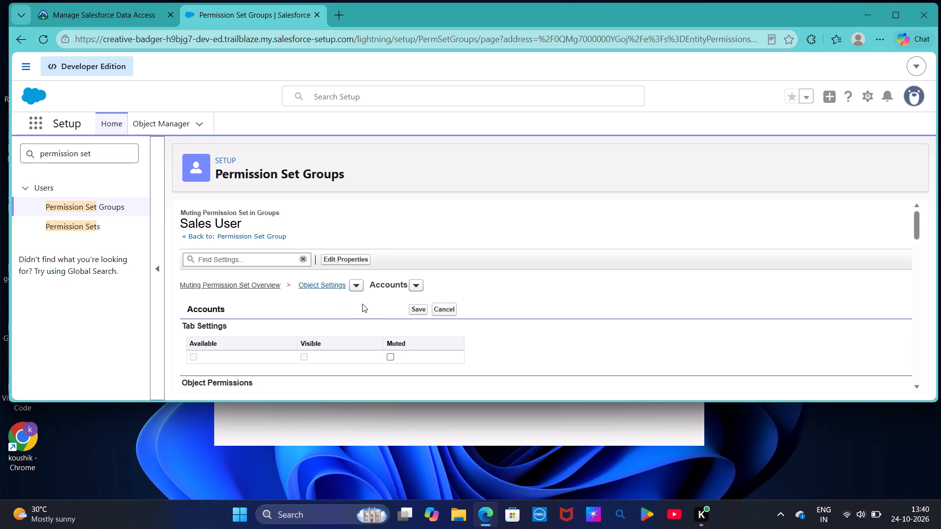
Return to the Muting Permission Set Overview of the Sales User group and examine its properties and listed permission categories.
left_click(219, 279)
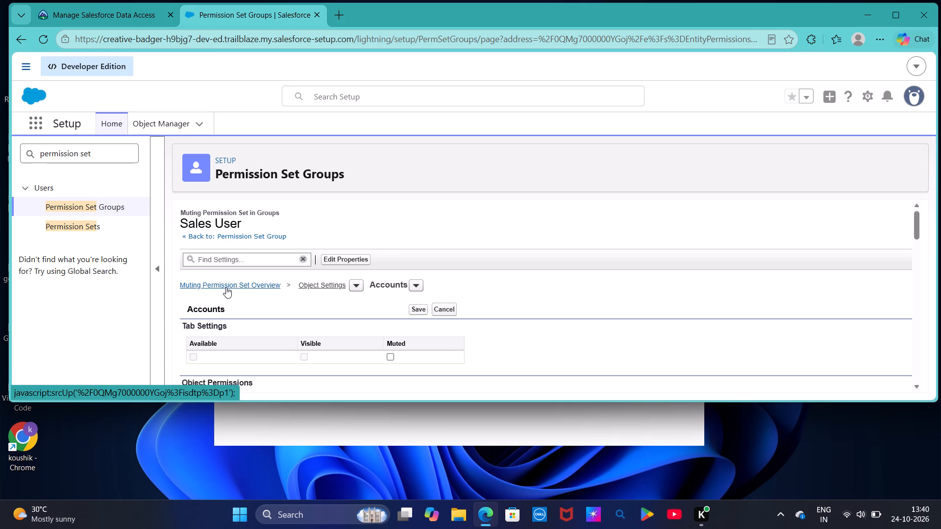
left_click(226, 289)
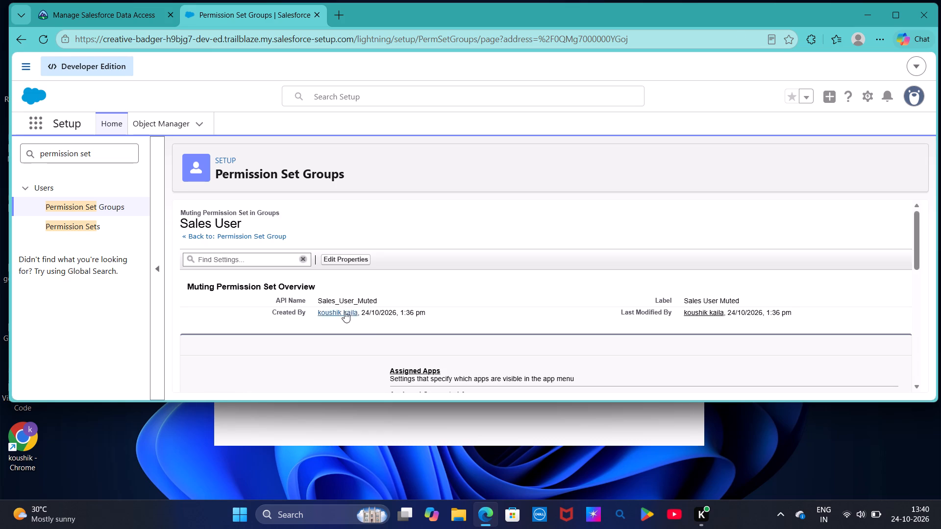
scroll(381, 344, "down", 1)
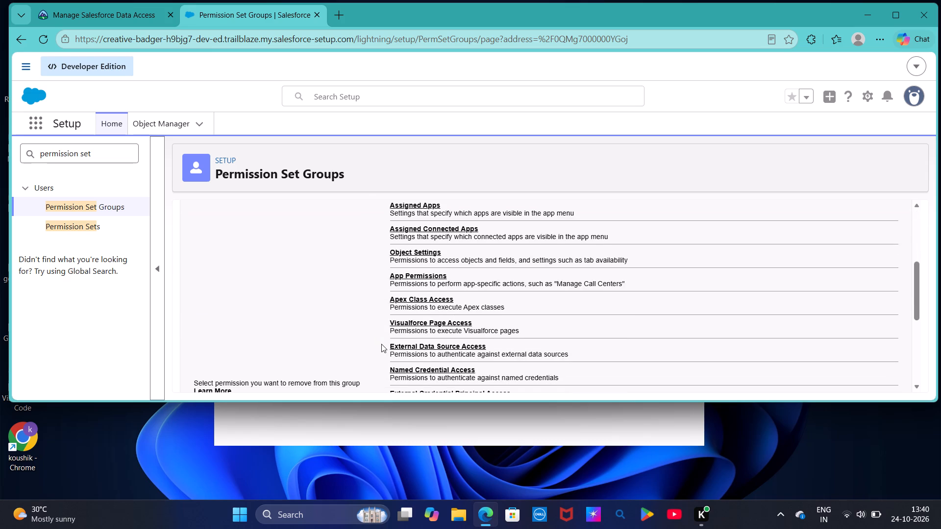
scroll(381, 344, "down", 1)
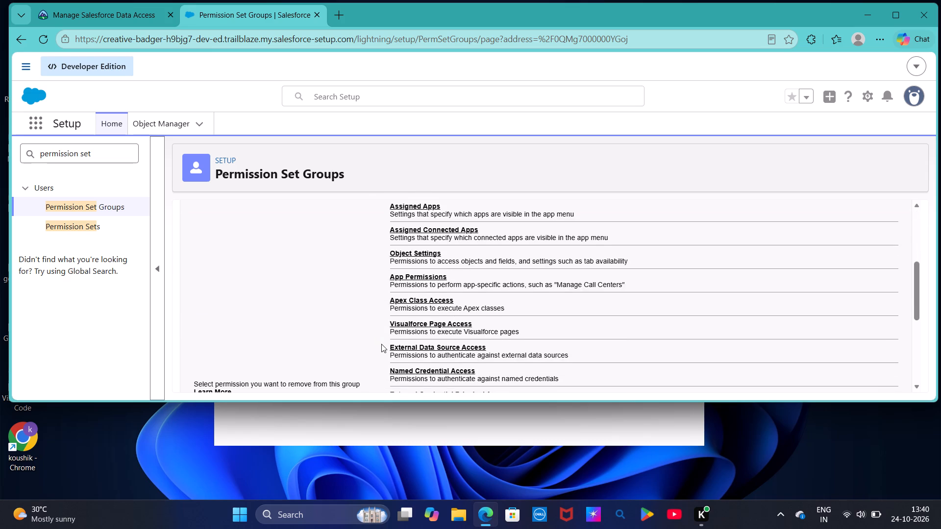
scroll(381, 344, "down", 5)
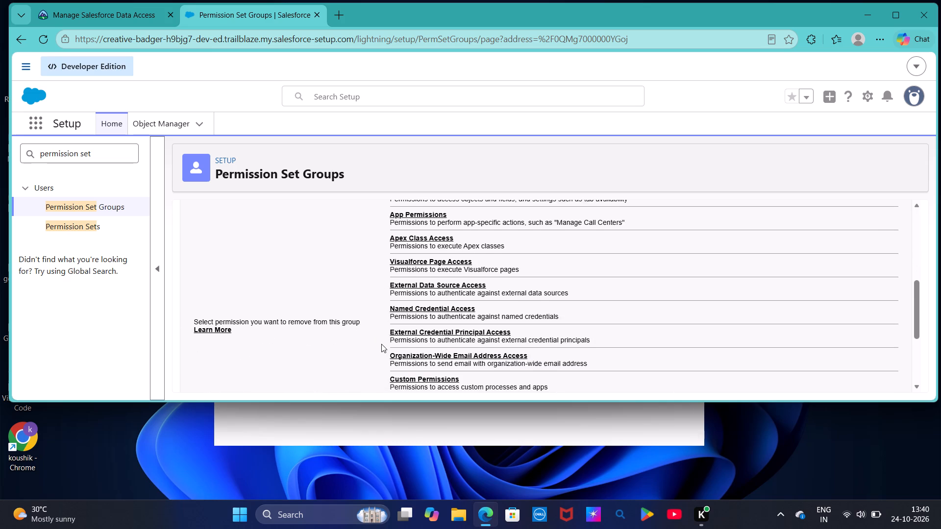
scroll(381, 344, "down", 2)
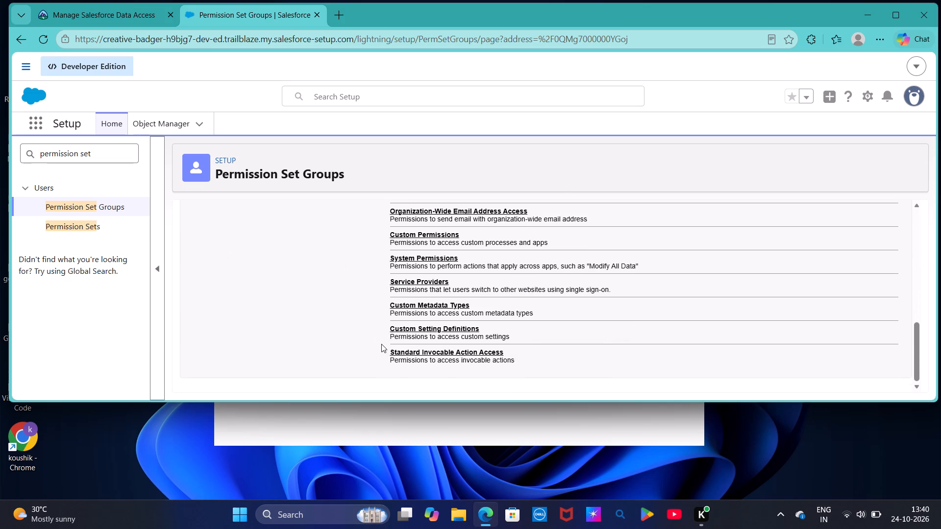
scroll(381, 344, "down", 1)
scroll(381, 344, "up", 1)
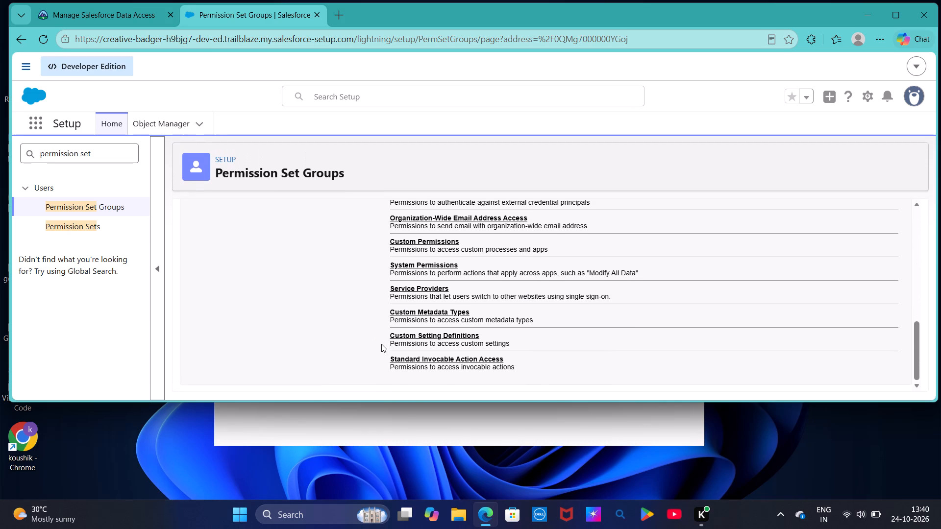
scroll(381, 344, "up", 4)
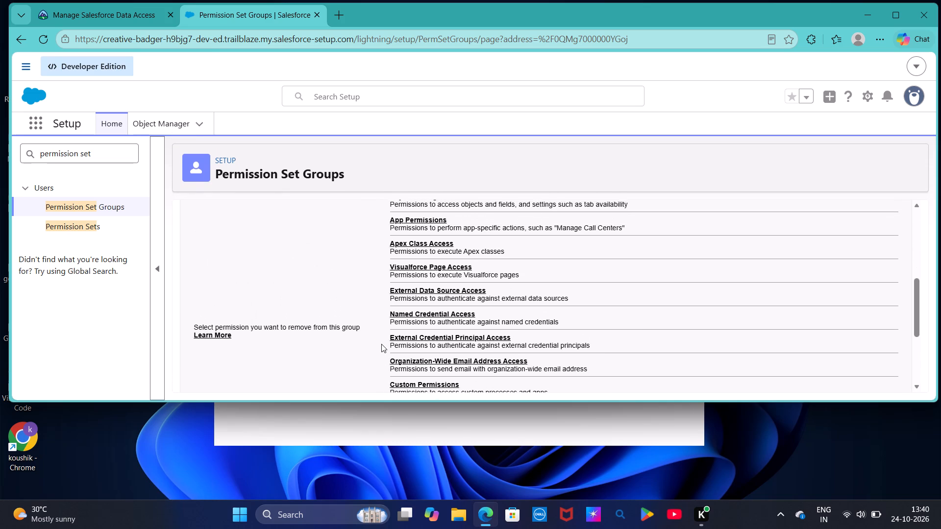
scroll(381, 344, "up", 2)
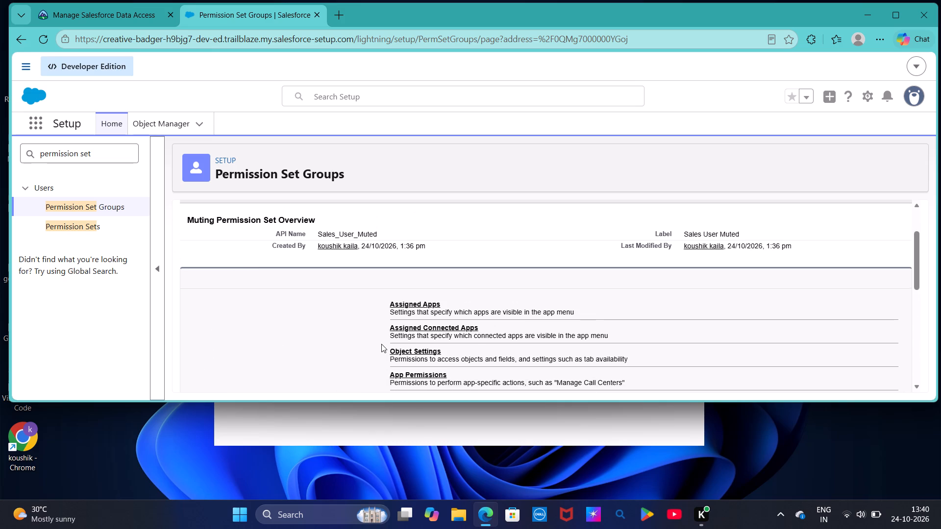
scroll(381, 344, "up", 3)
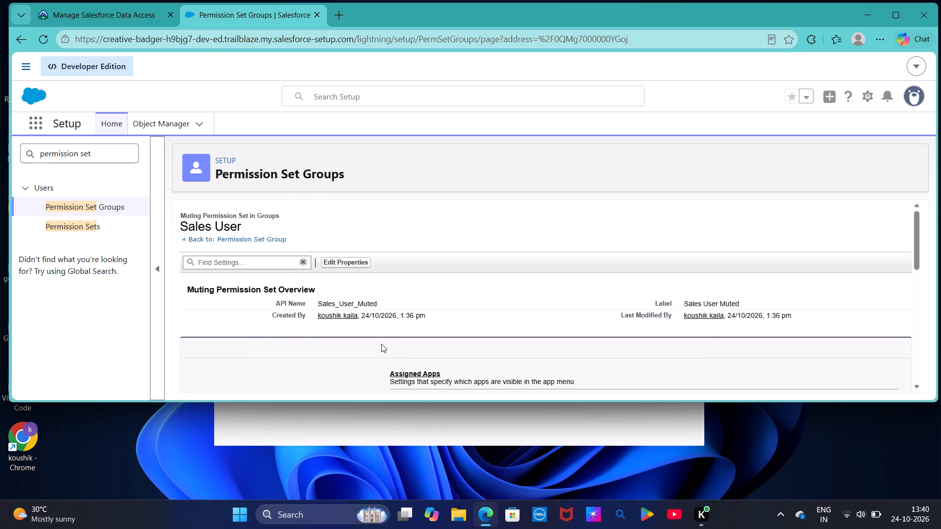
scroll(381, 344, "up", 1)
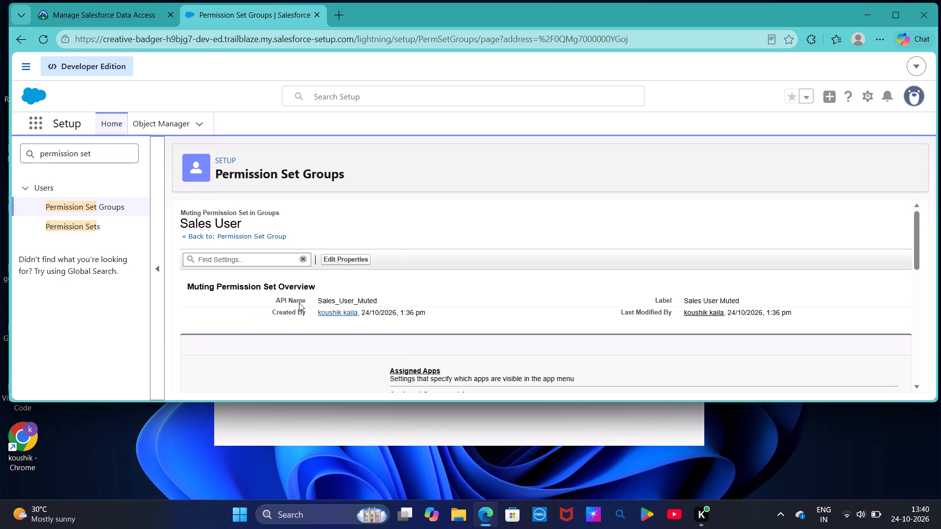
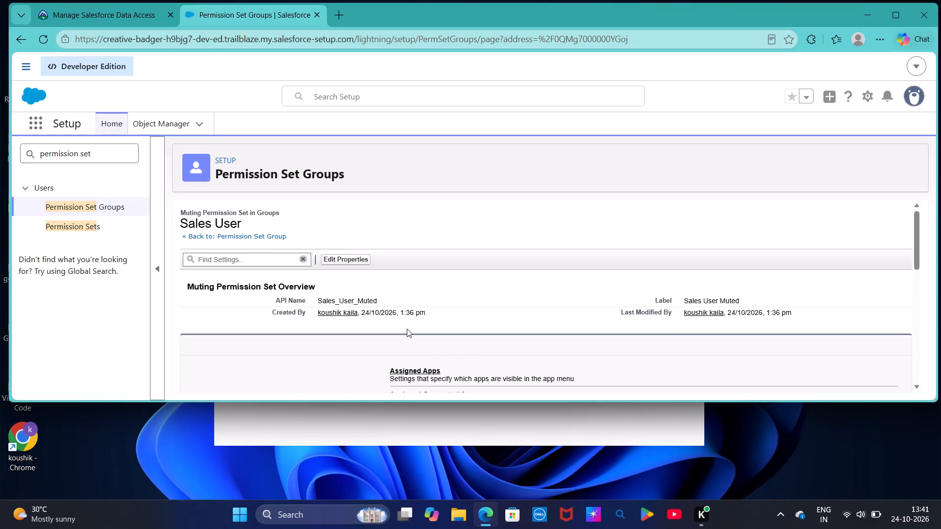
Examine the permission categories that can be muted in the Sales User group's muting permission set.
scroll(399, 338, "down", 2)
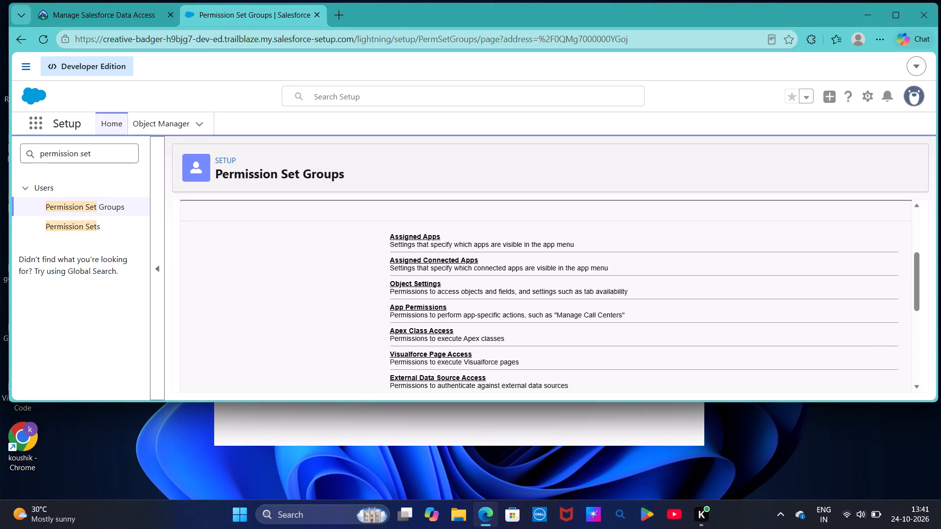
scroll(399, 338, "down", 1)
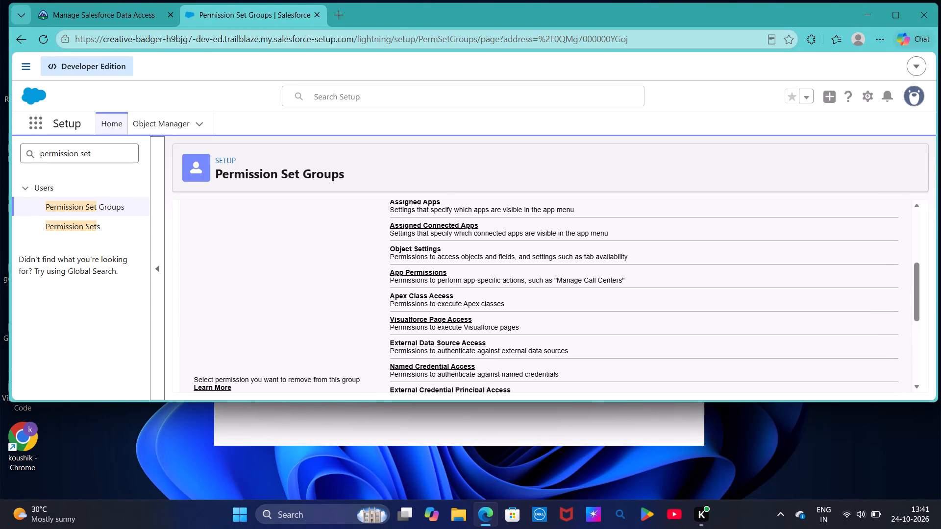
scroll(399, 338, "down", 3)
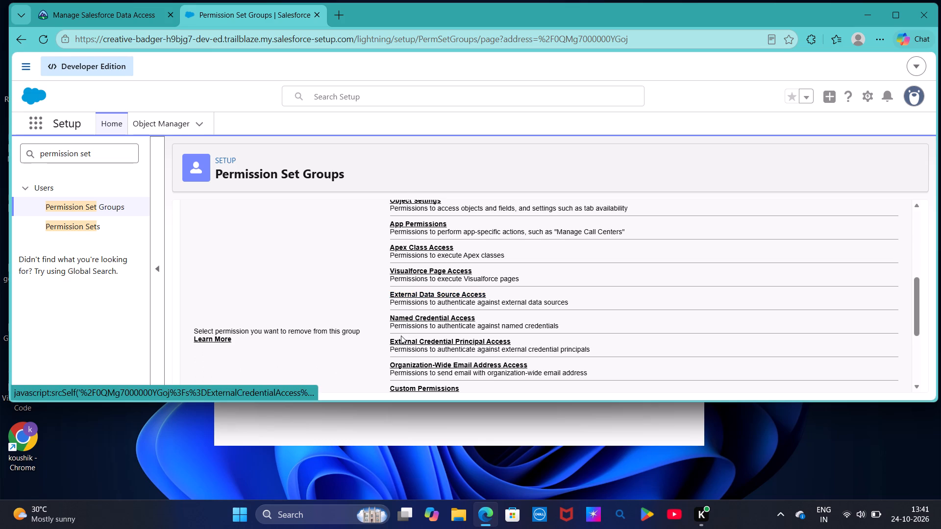
scroll(401, 336, "down", 2)
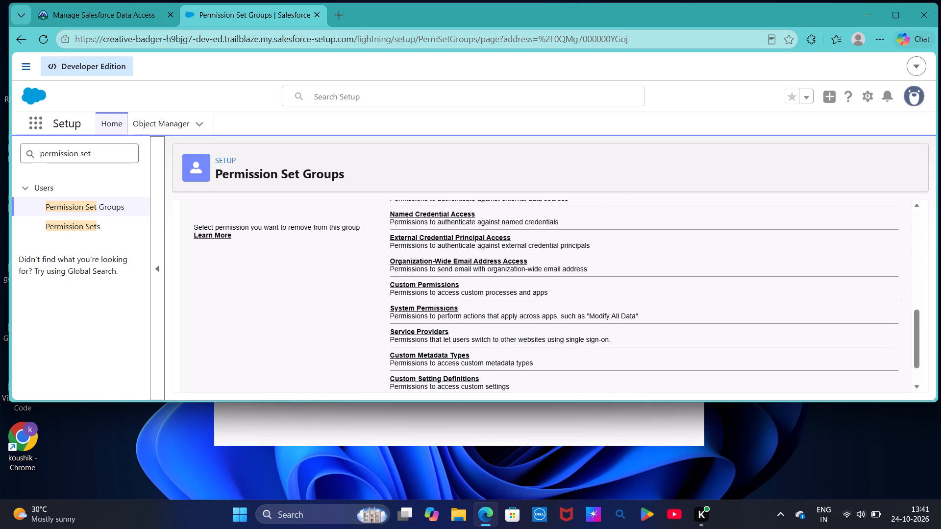
scroll(401, 336, "down", 1)
scroll(401, 336, "up", 10)
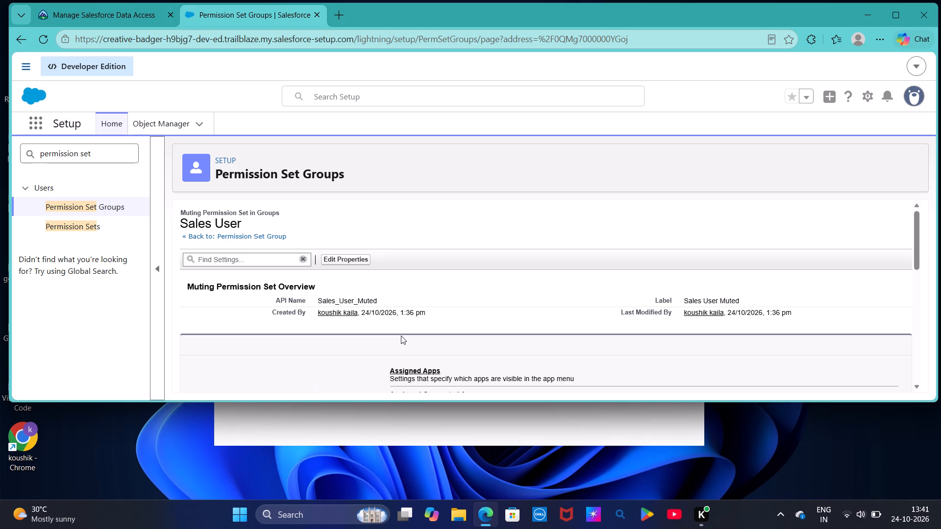
Return to the Permission Set Groups list and examine the recently viewed groups and their available row actions.
left_click(270, 173)
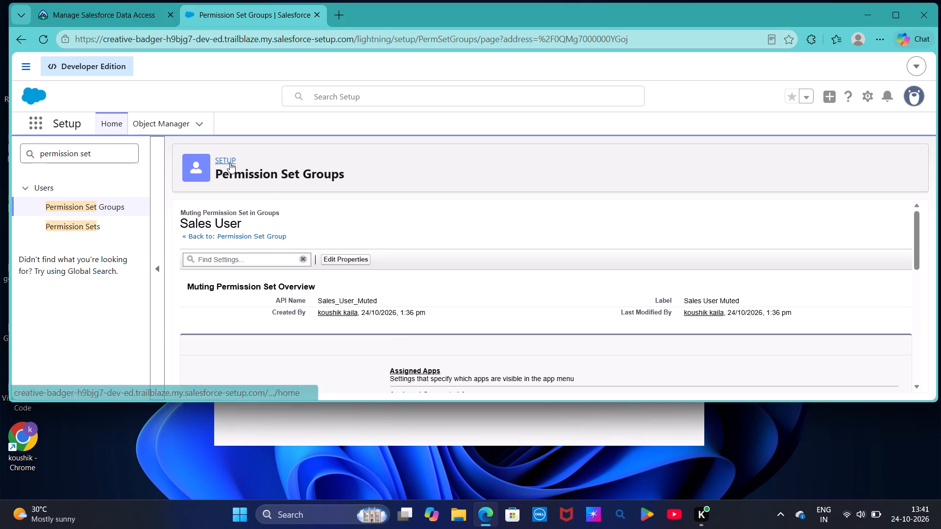
left_click(230, 163)
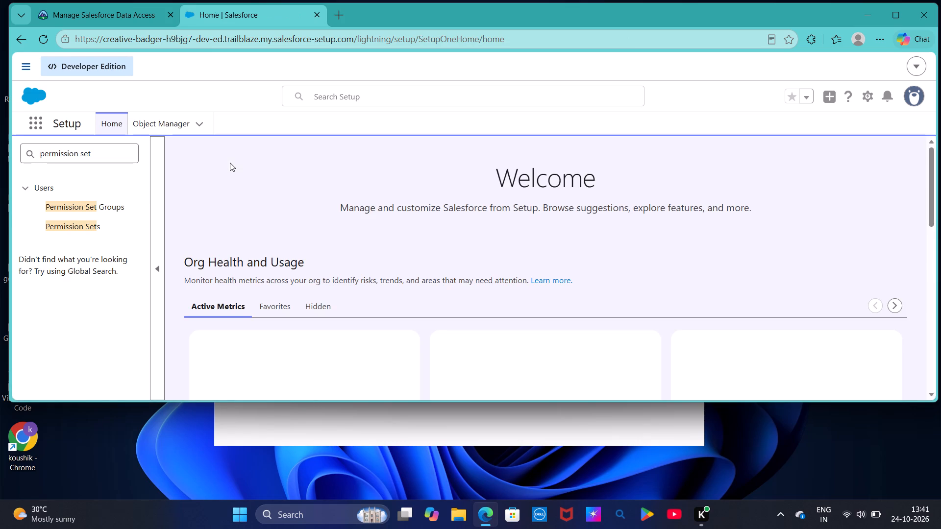
left_click(130, 207)
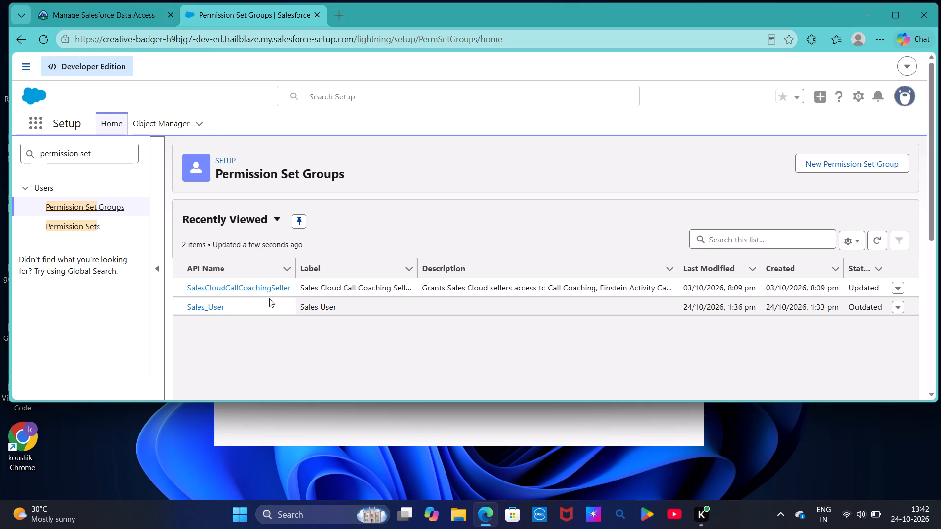
scroll(269, 298, "right", 3)
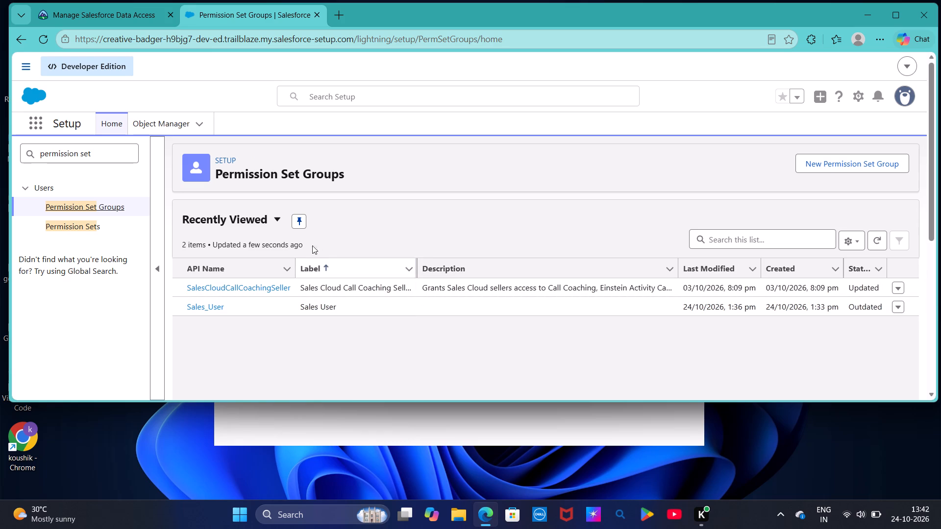
scroll(305, 278, "left", 1)
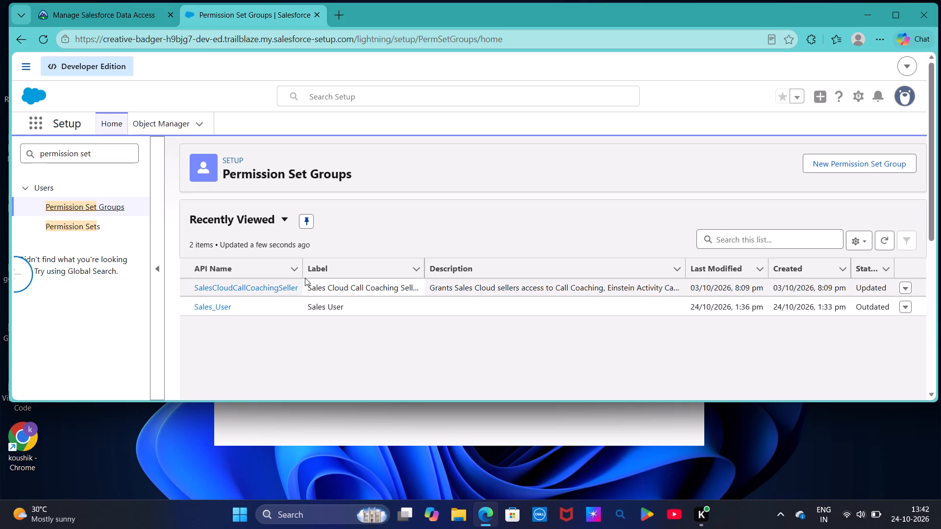
scroll(305, 278, "left", 1)
scroll(305, 278, "down", 4)
scroll(305, 278, "up", 9)
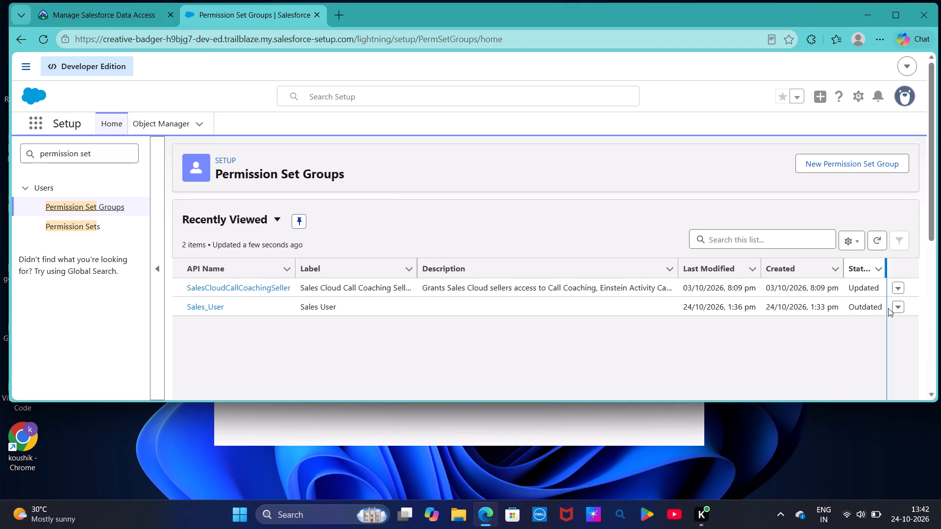
left_click(902, 291)
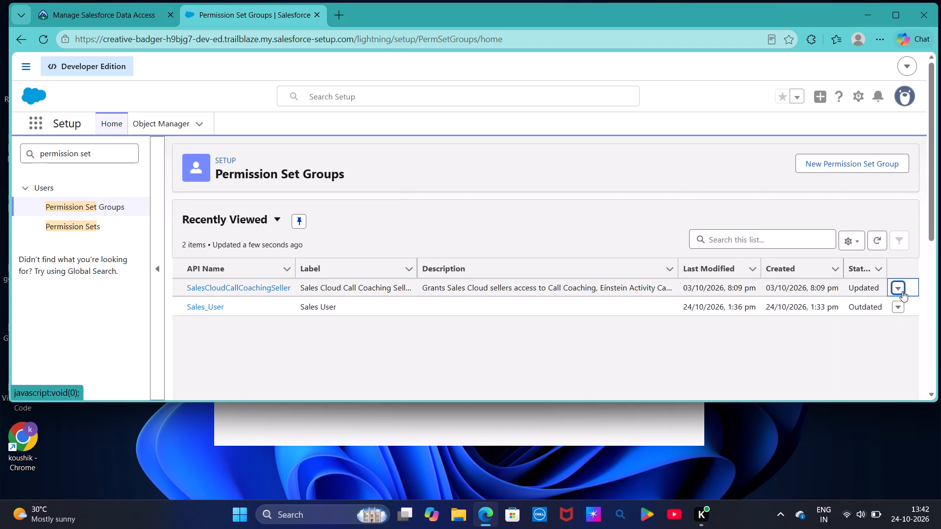
left_click(899, 309)
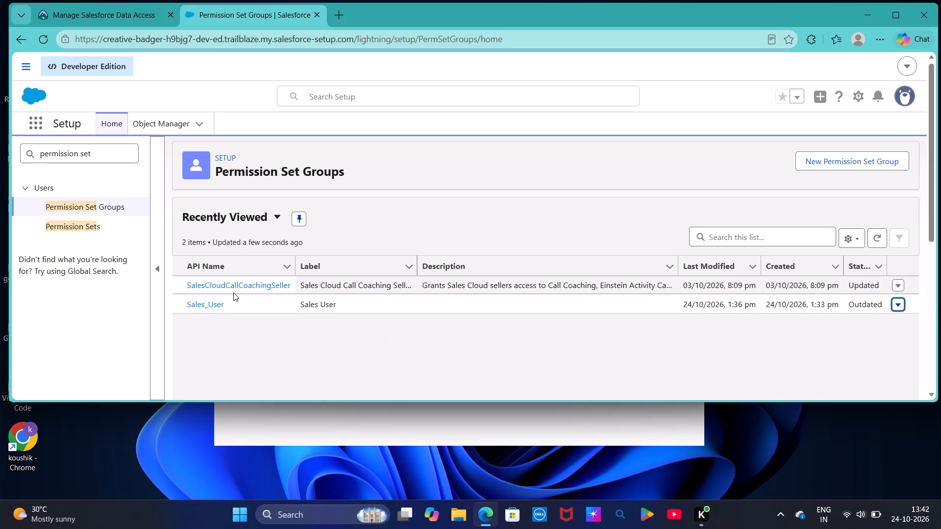
scroll(233, 292, "right", 1)
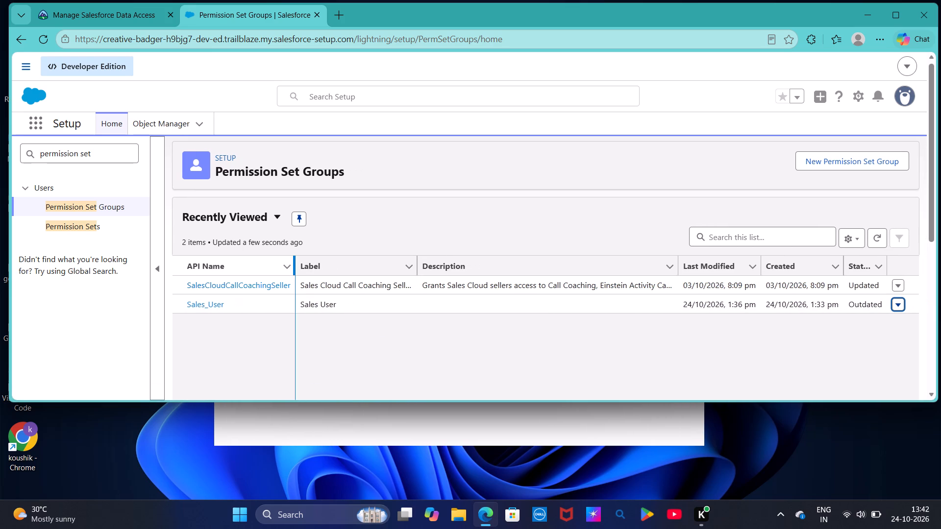
Open the Sales Cloud Call Coaching Seller permission set group and examine its overview and Permission Sets section.
left_click(274, 289)
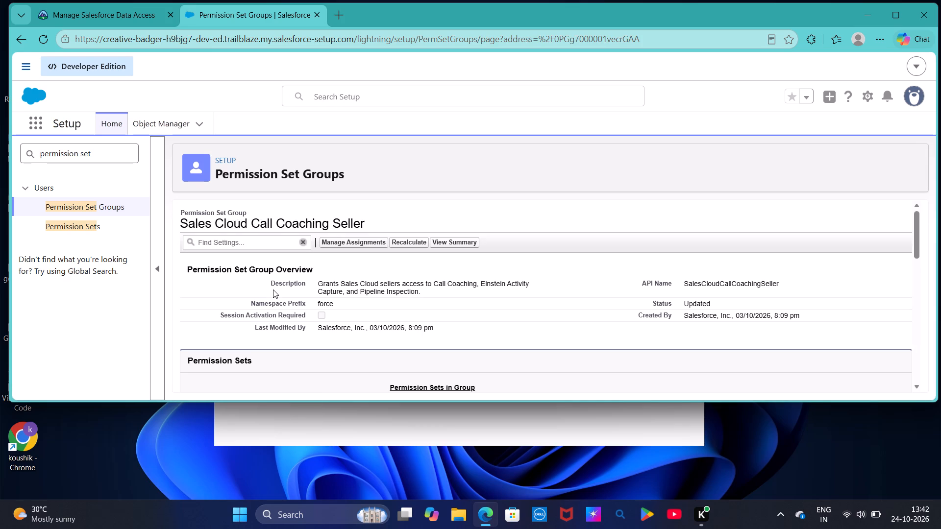
scroll(273, 289, "down", 2)
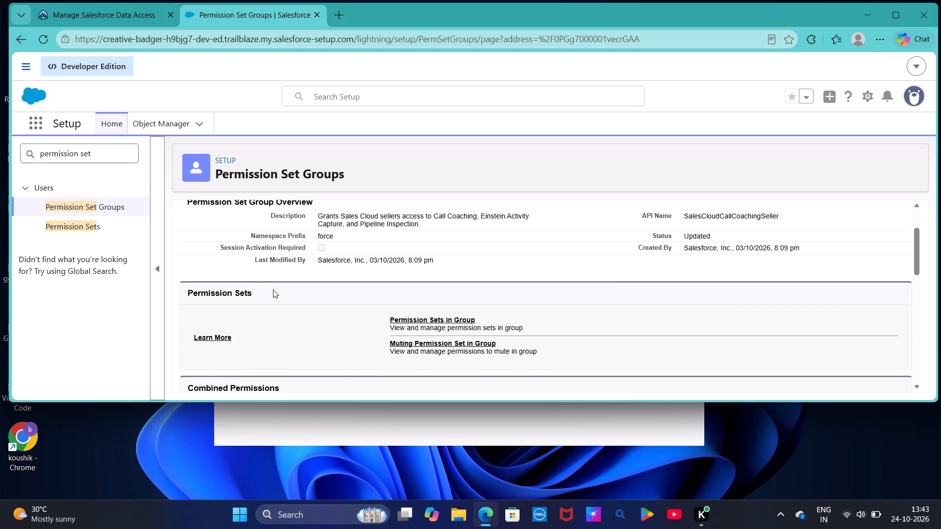
scroll(273, 289, "up", 3)
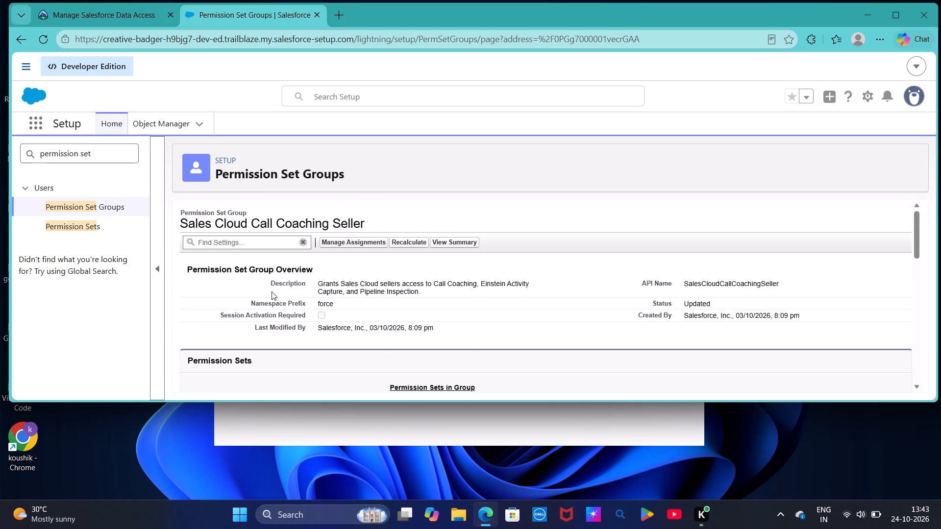
Start a new assignment for the Sales Cloud Call Coaching Seller group and examine the users available to assign.
left_click(352, 243)
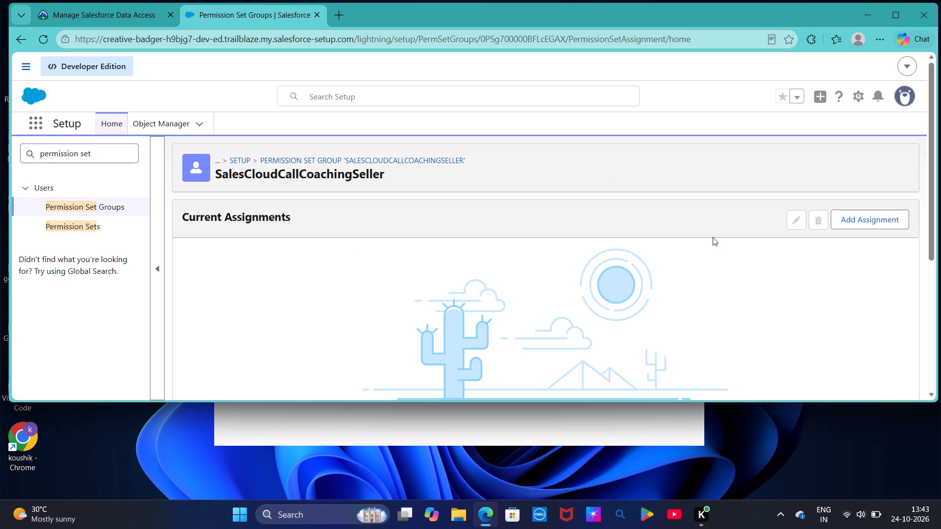
left_click(859, 215)
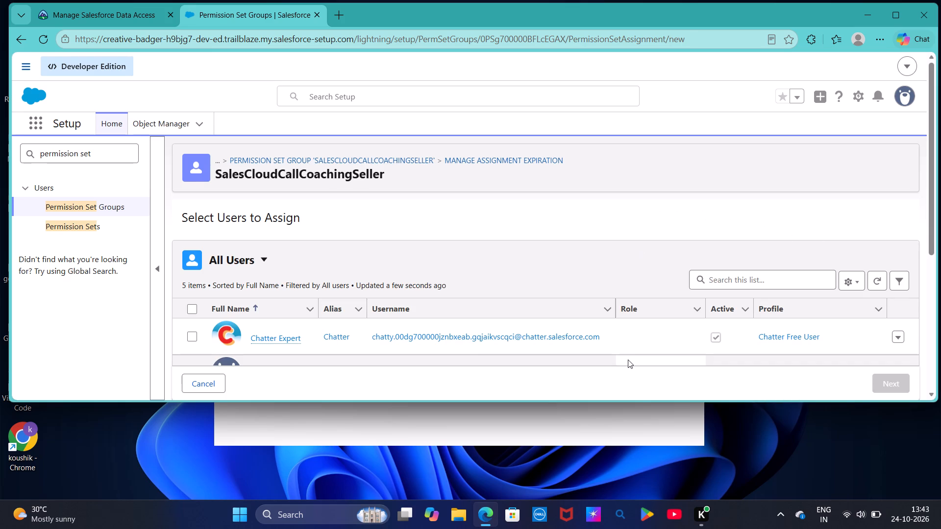
scroll(614, 336, "down", 1)
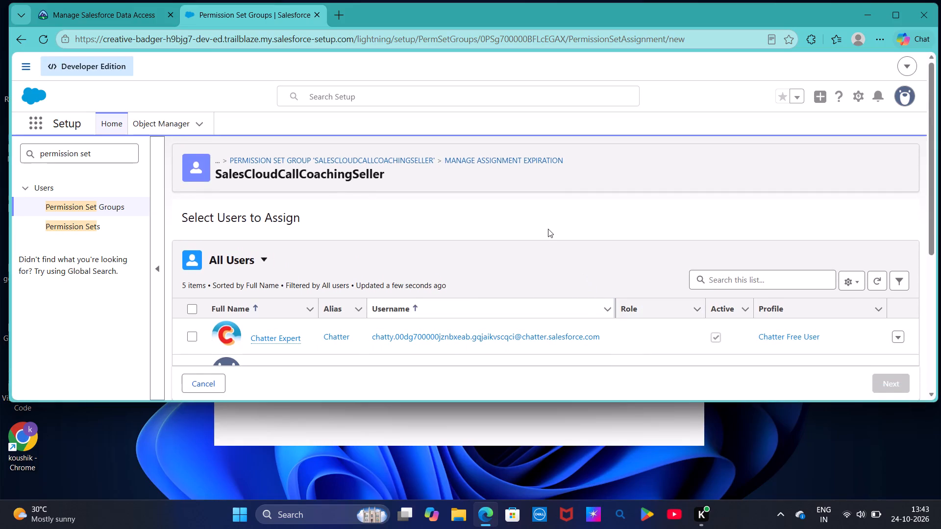
scroll(548, 229, "up", 2)
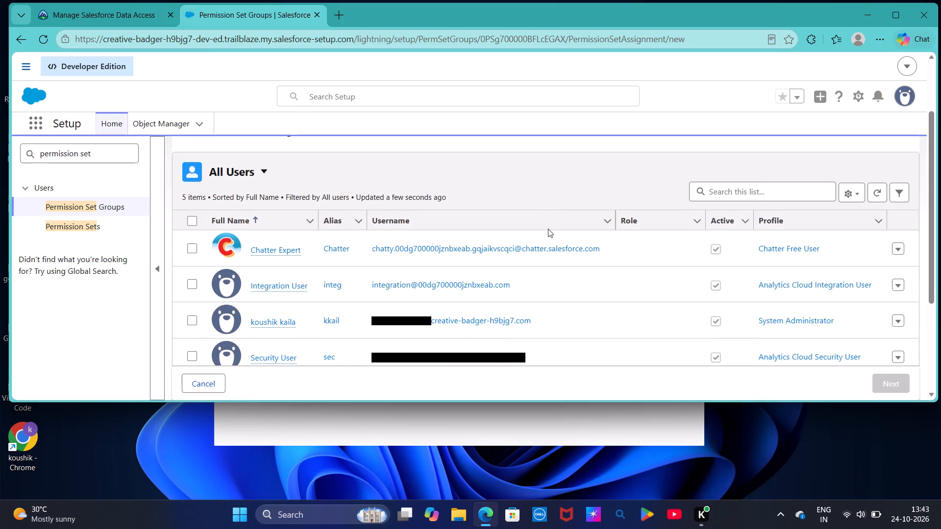
scroll(548, 229, "up", 2)
scroll(548, 229, "down", 3)
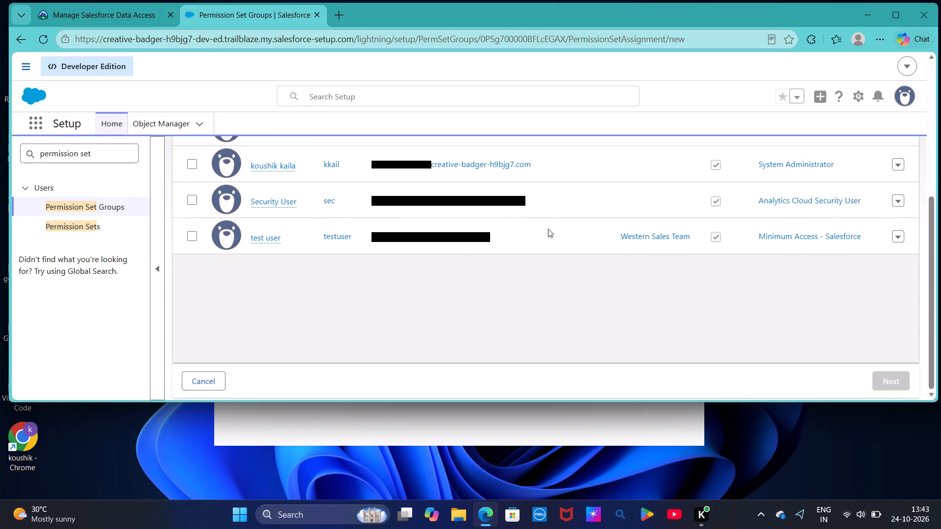
scroll(548, 229, "up", 1)
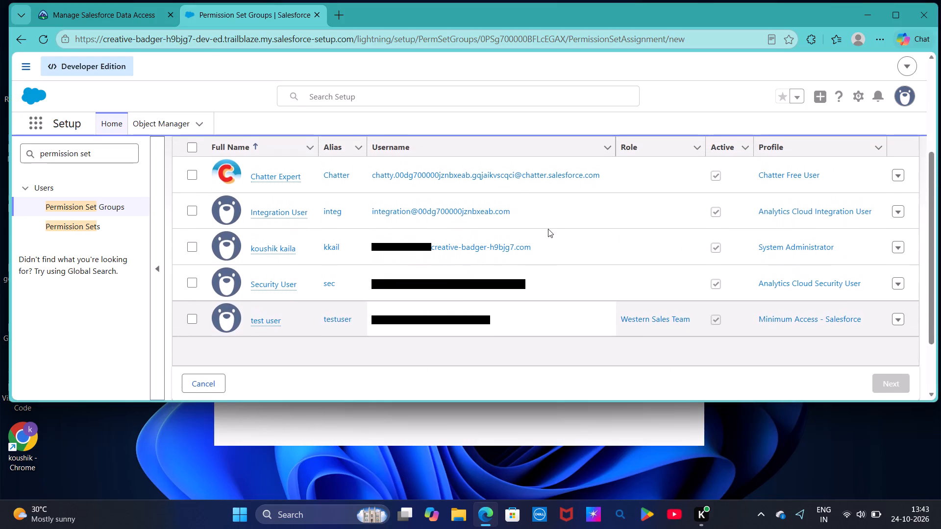
scroll(548, 229, "up", 2)
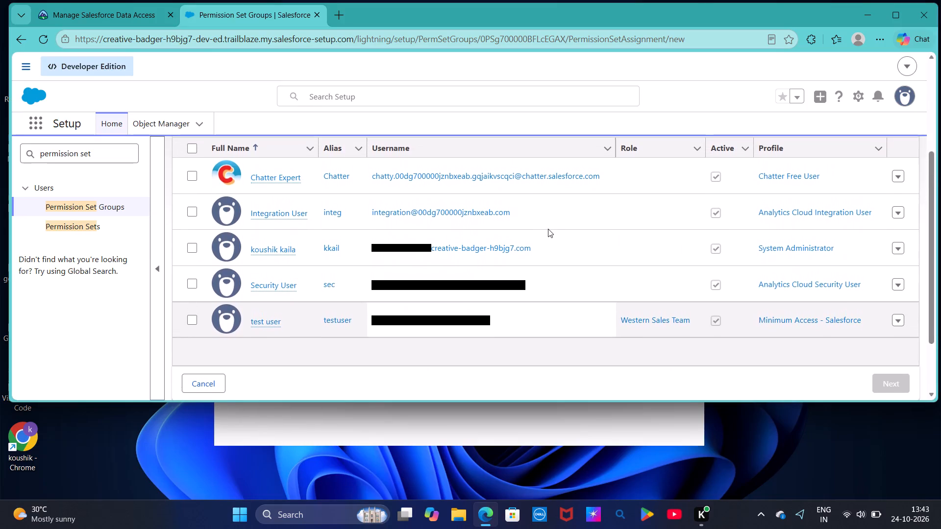
scroll(548, 229, "up", 2)
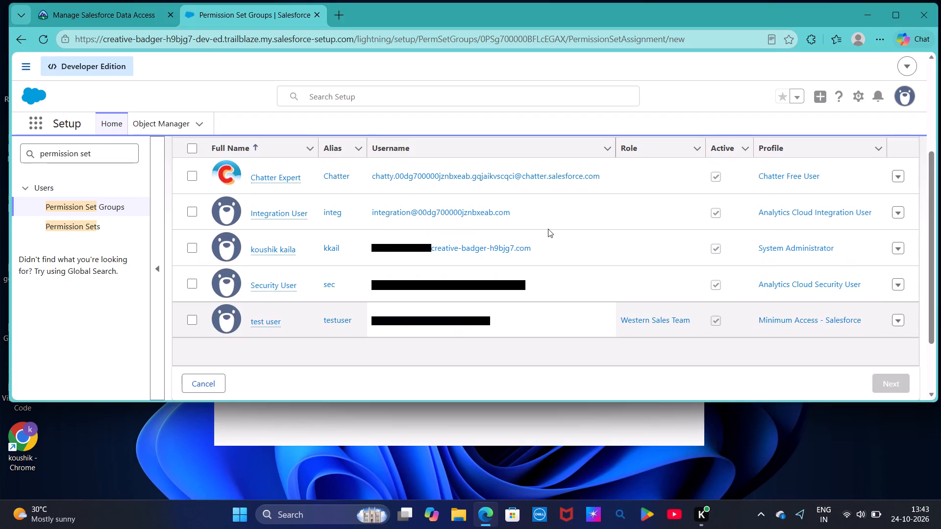
scroll(548, 229, "up", 2)
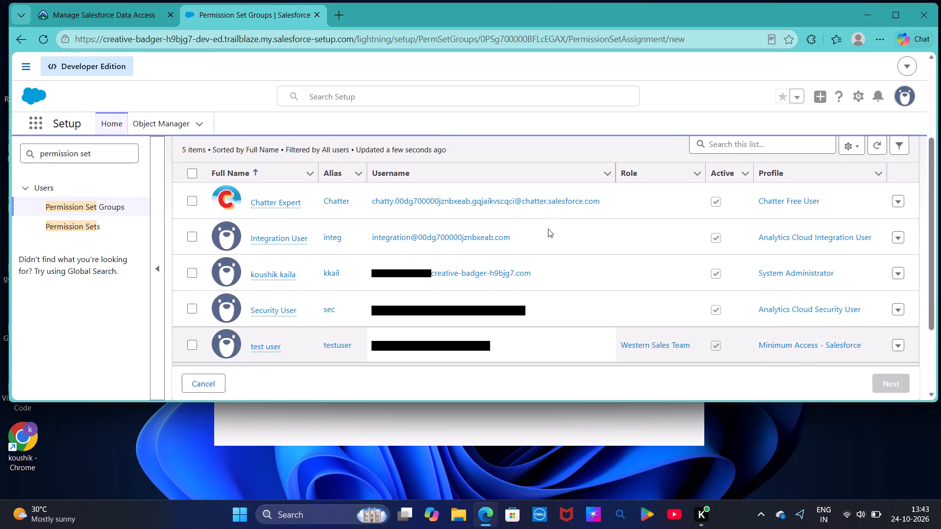
scroll(548, 229, "up", 1)
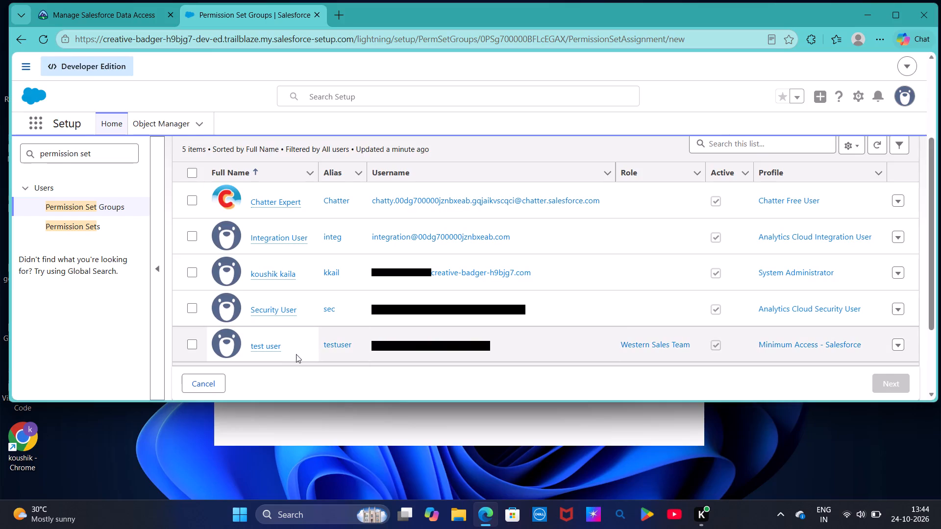
Open the test user's record and examine its user details, permission set assignments and other related lists.
left_click(408, 339)
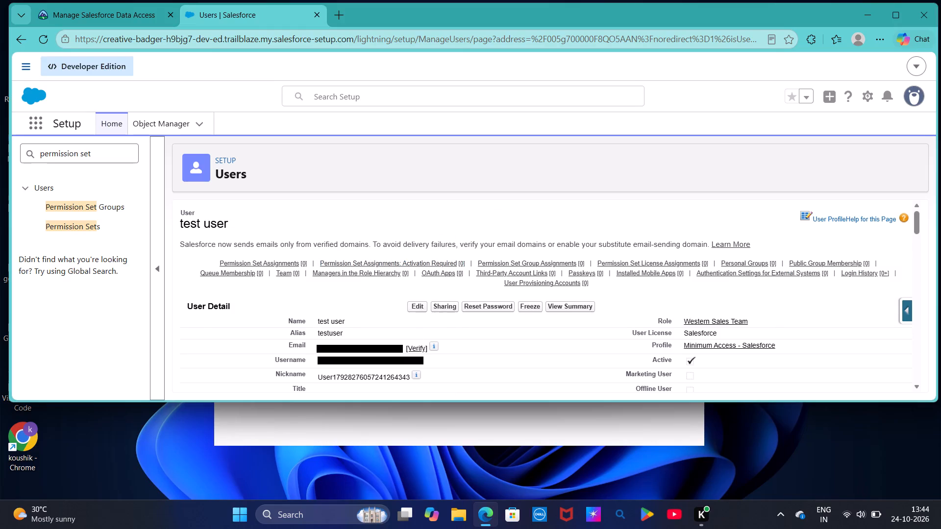
scroll(467, 282, "down", 12)
scroll(467, 282, "up", 7)
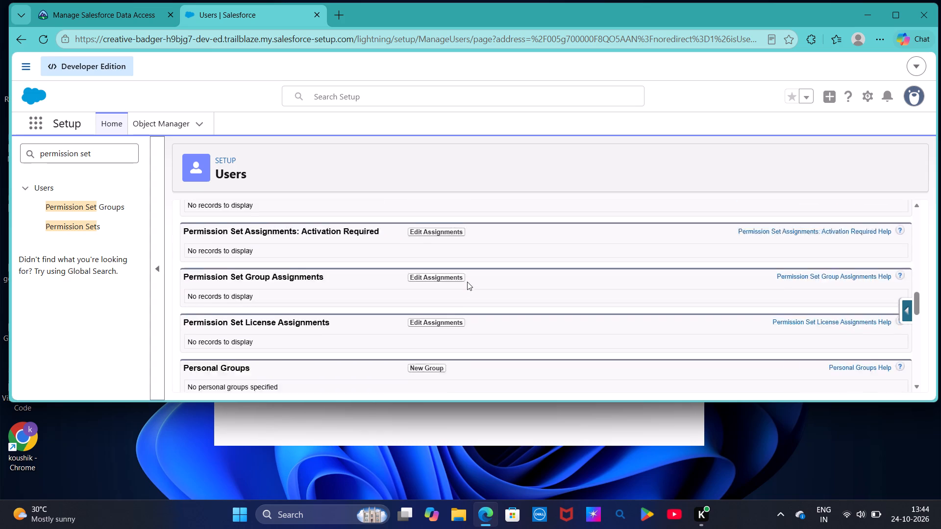
scroll(467, 282, "down", 2)
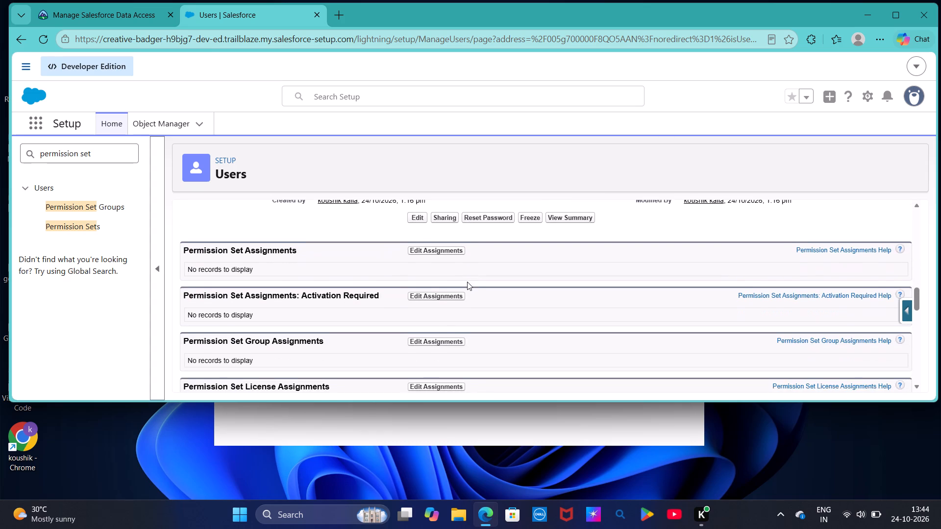
scroll(468, 258, "down", 8)
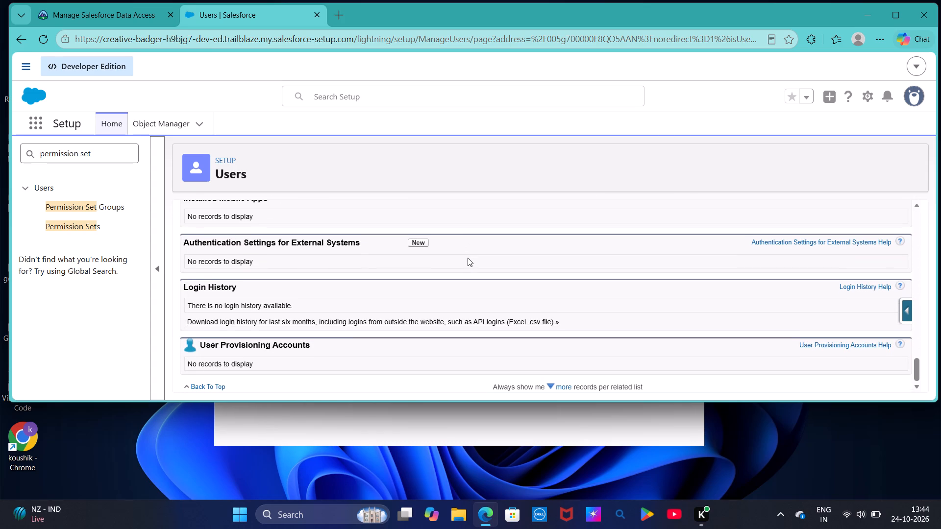
scroll(468, 258, "down", 3)
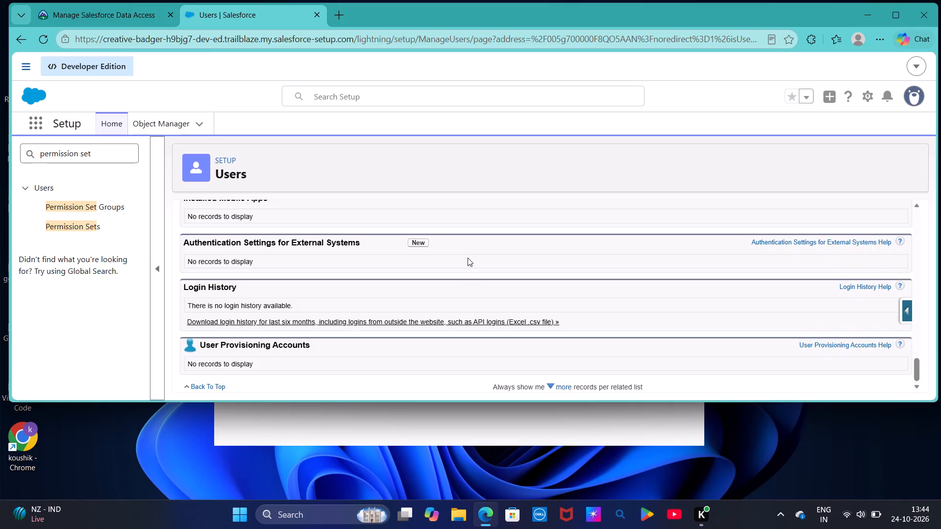
scroll(468, 258, "down", 1)
scroll(468, 258, "up", 5)
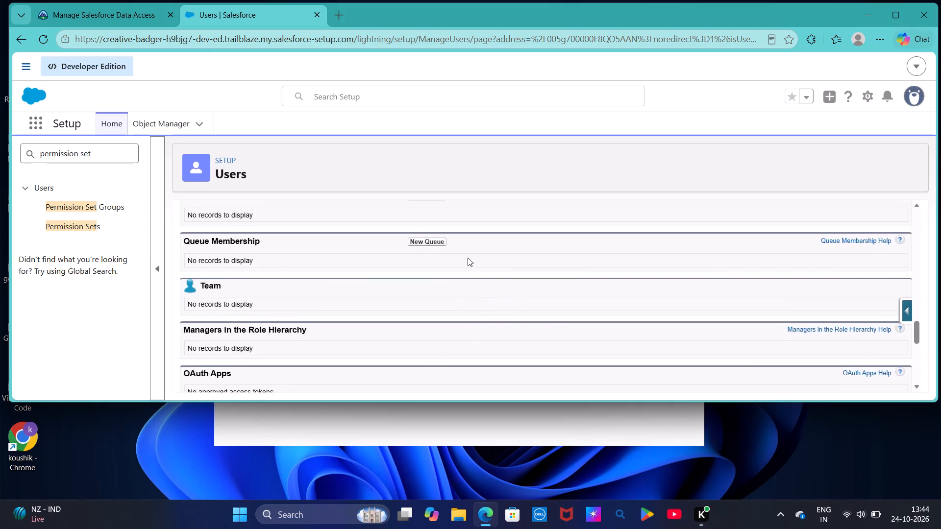
scroll(468, 258, "up", 6)
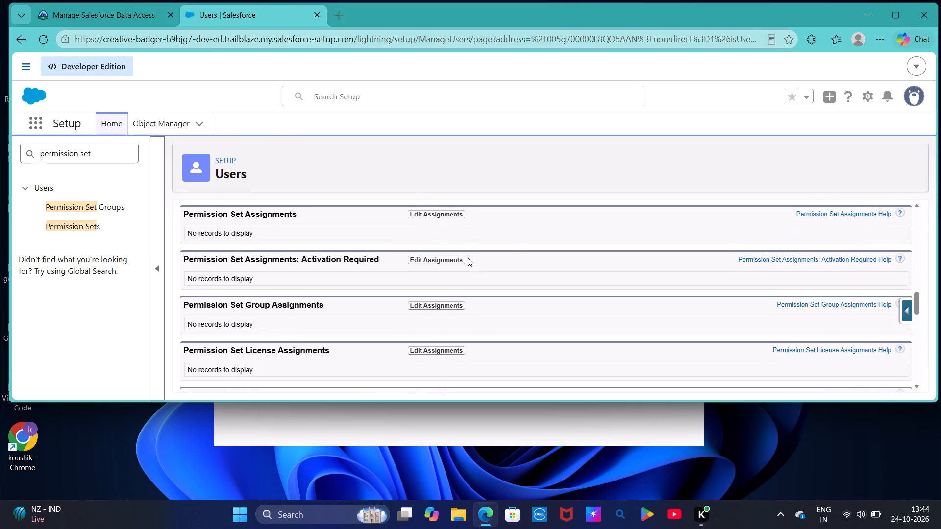
scroll(468, 258, "up", 3)
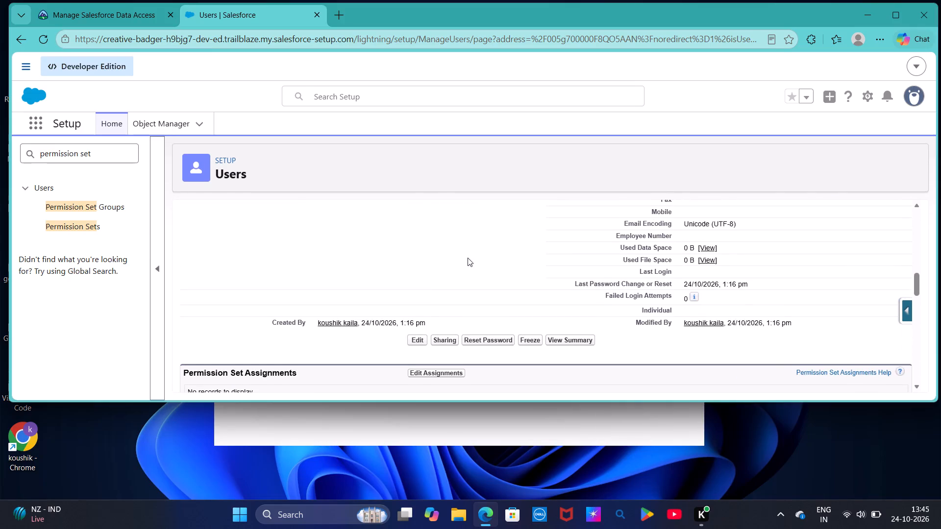
Examine the top of the test user's record, including the related-list previews such as Managers in the Role Hierarchy.
scroll(468, 258, "up", 7)
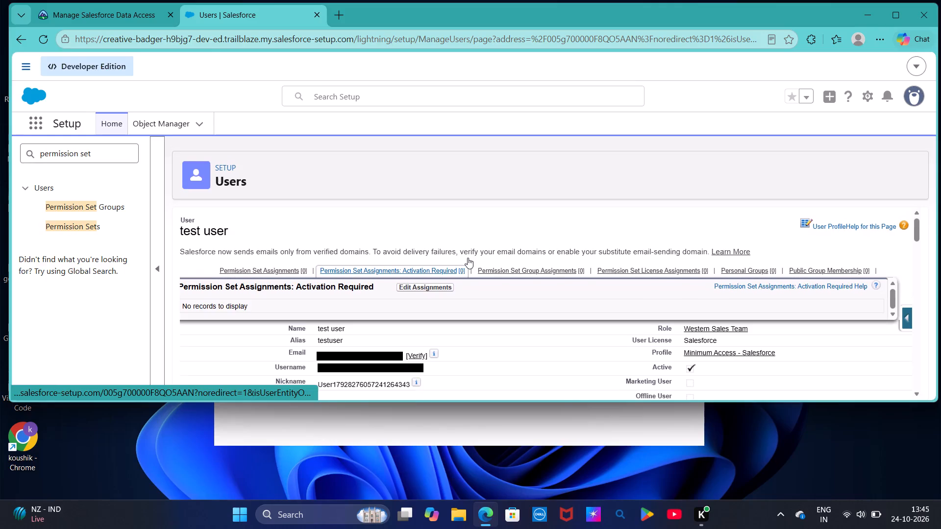
scroll(468, 258, "up", 1)
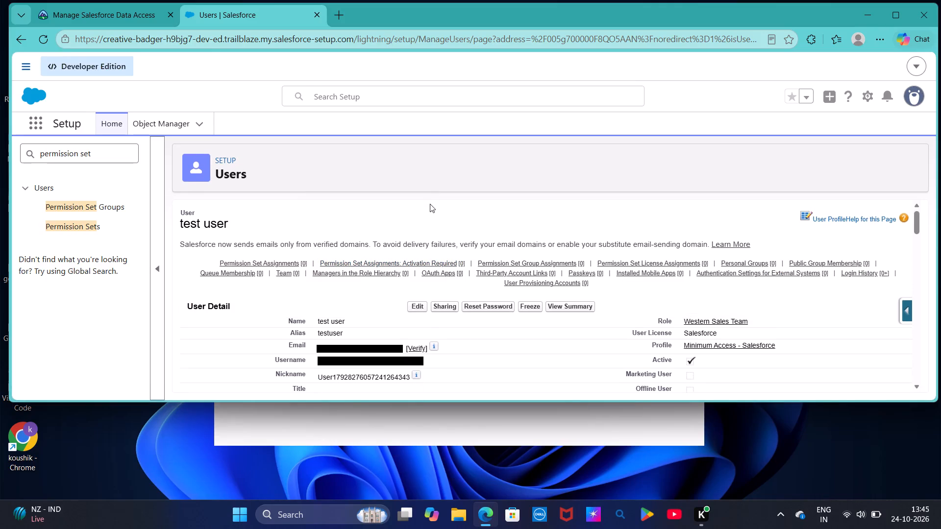
left_click(430, 206)
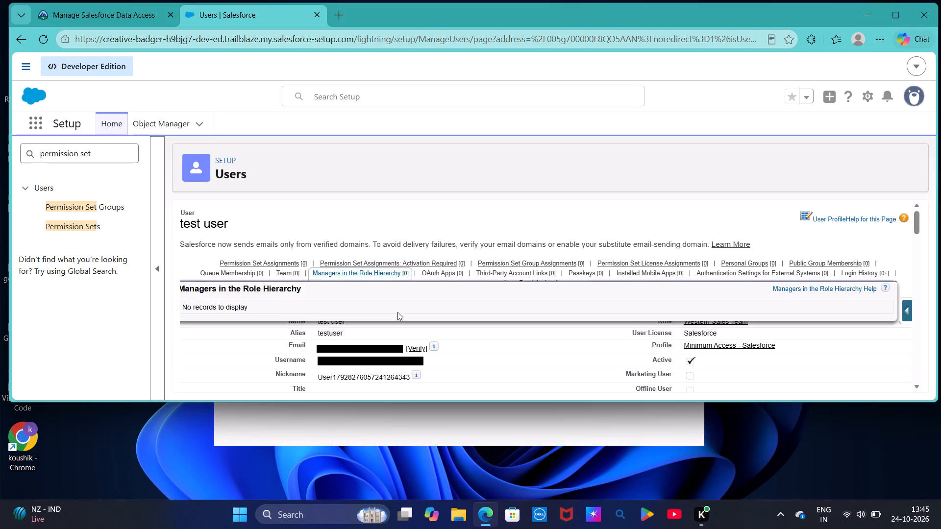
scroll(402, 310, "down", 3)
scroll(402, 310, "up", 3)
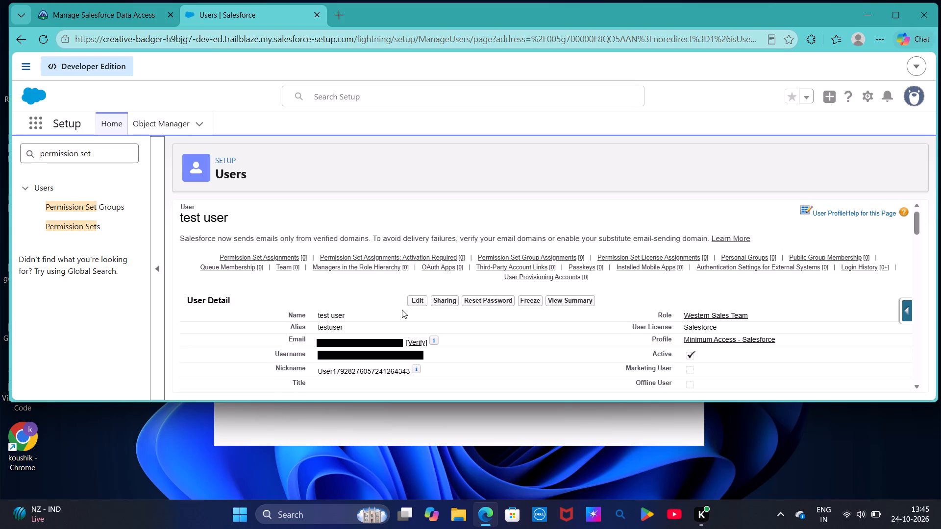
Examine the test user's details, permission set assignment sections and remaining related lists through User Provisioning Accounts.
scroll(460, 305, "down", 2)
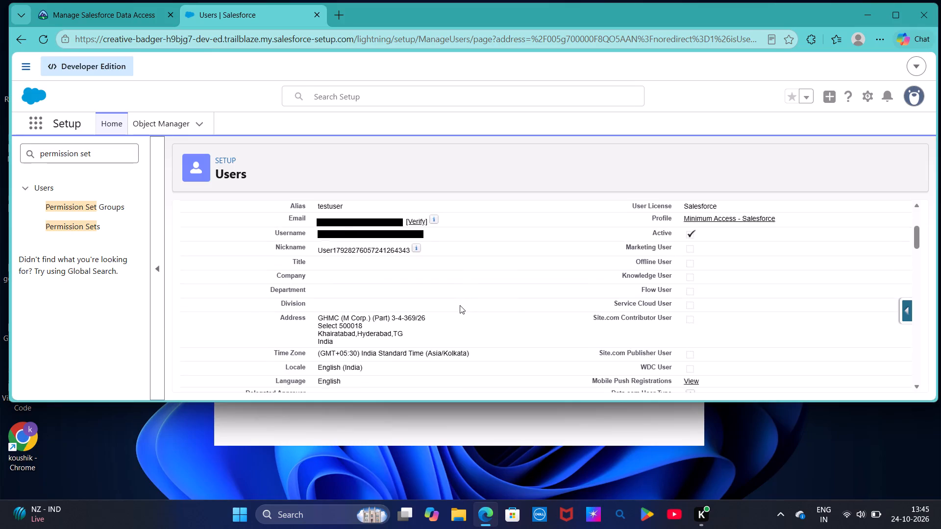
scroll(460, 305, "right", 1)
scroll(460, 305, "up", 1)
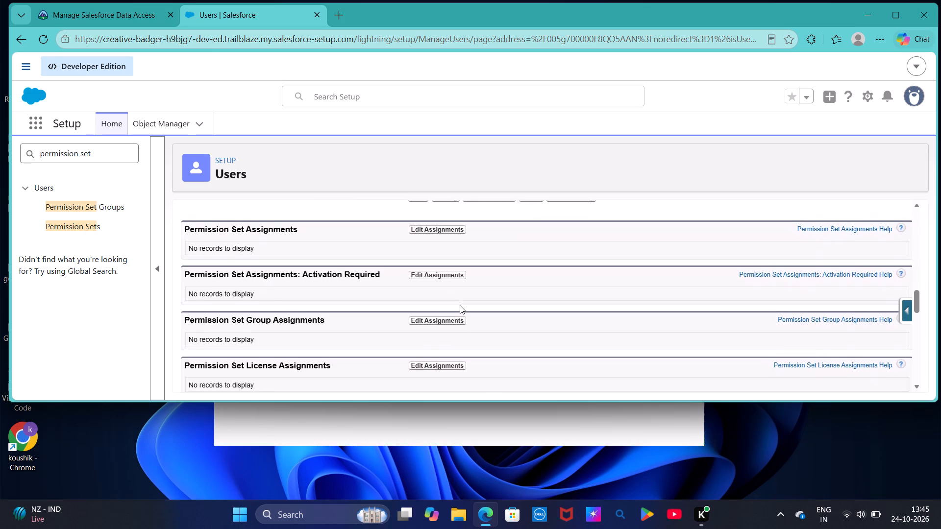
scroll(460, 305, "up", 2)
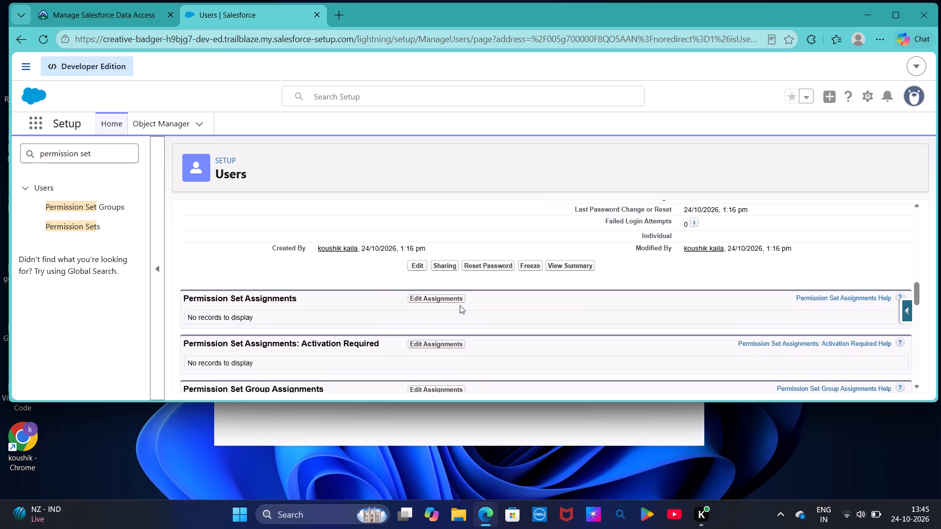
scroll(460, 305, "up", 1)
scroll(460, 305, "down", 1)
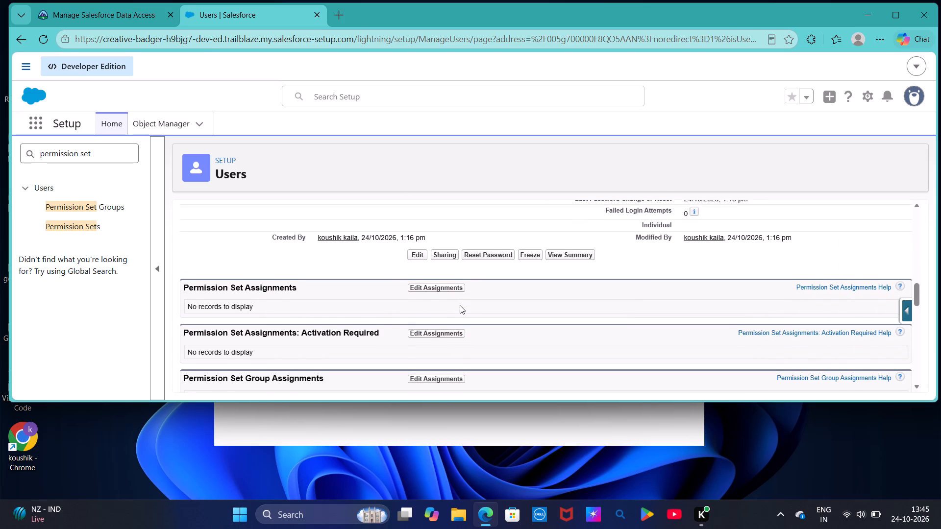
scroll(460, 305, "down", 6)
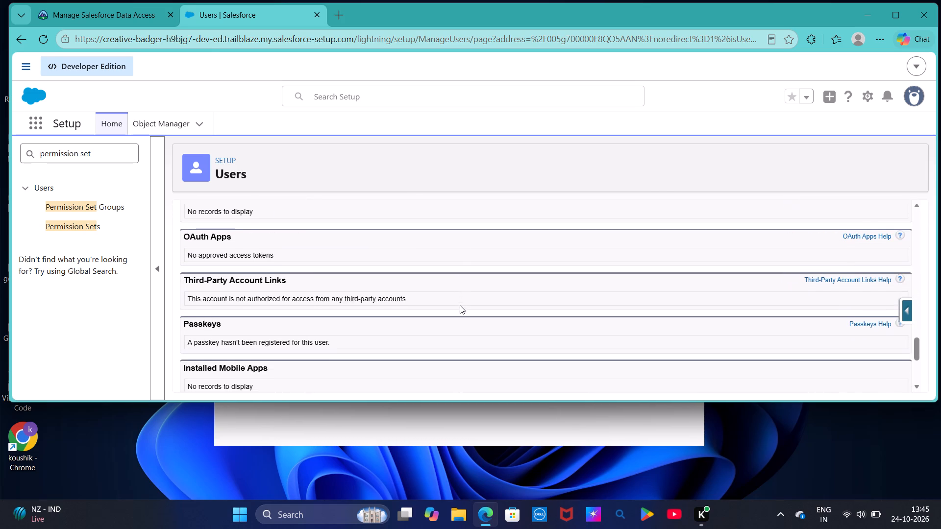
scroll(460, 305, "down", 3)
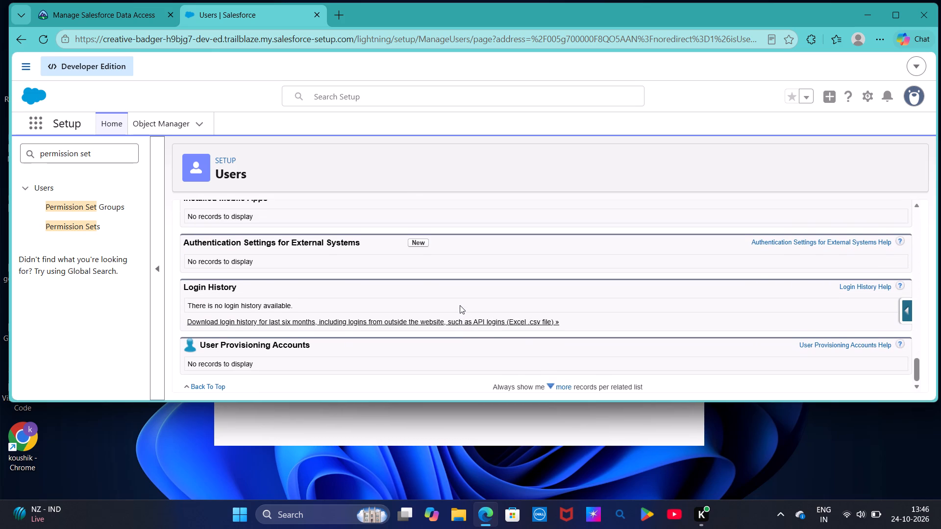
Review the test user's details again from the bottom up and preview the Permission Set Assignments list.
scroll(460, 305, "up", 8)
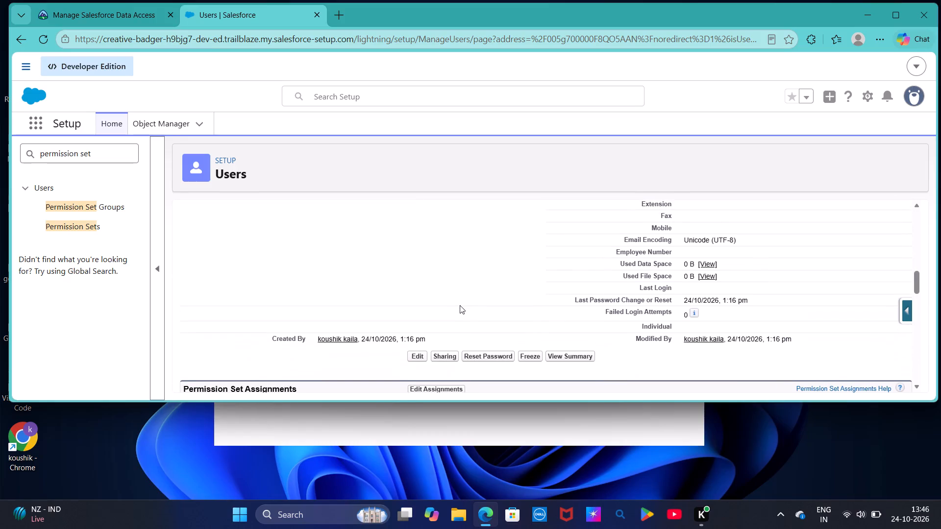
scroll(460, 305, "up", 4)
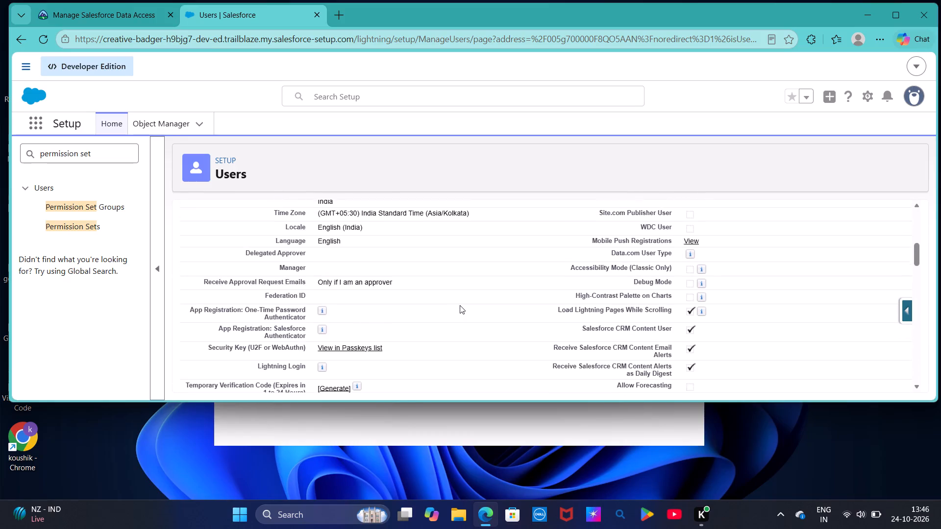
scroll(460, 305, "up", 4)
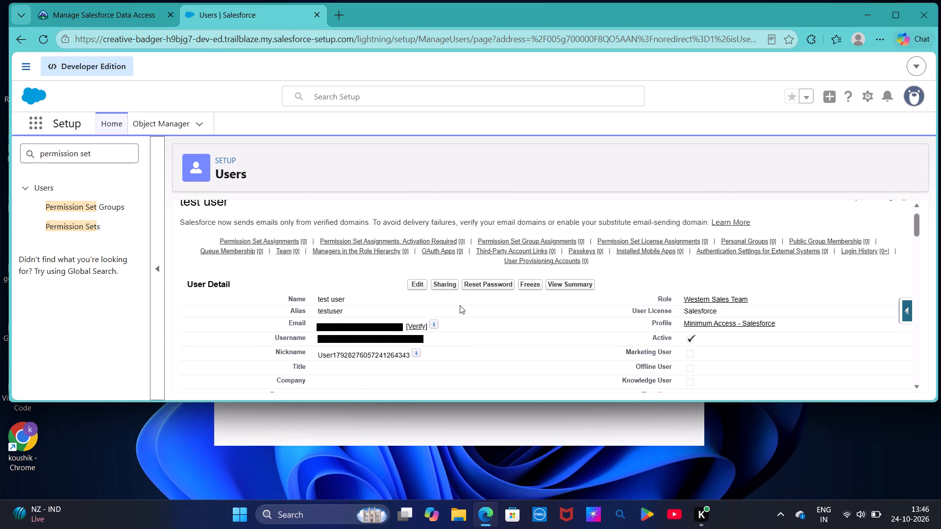
scroll(460, 305, "up", 1)
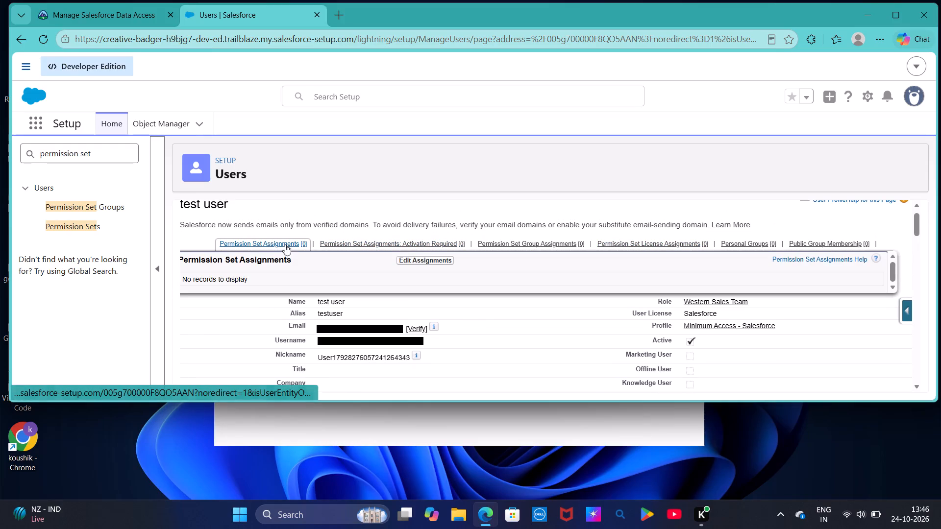
Return to the Permission Set Groups list and view the blank form for a new permission set group, then dismiss it.
left_click(220, 162)
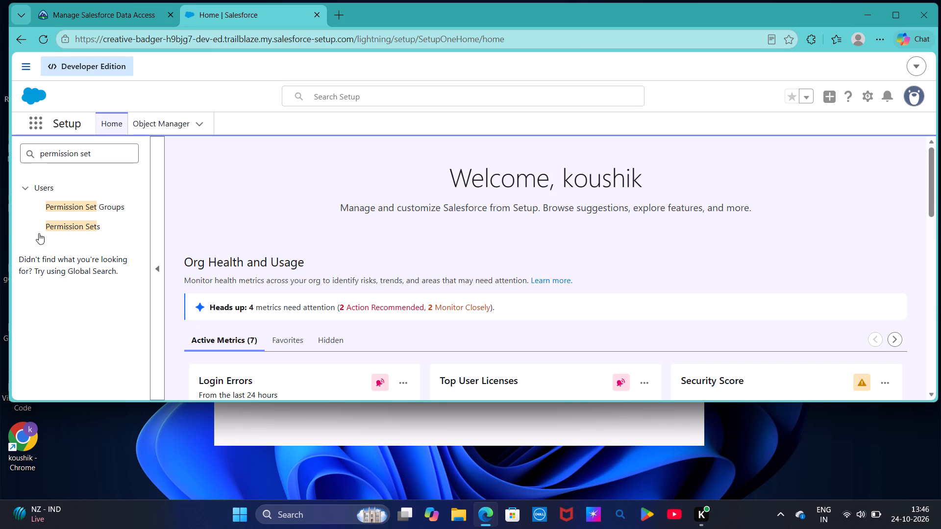
left_click(78, 202)
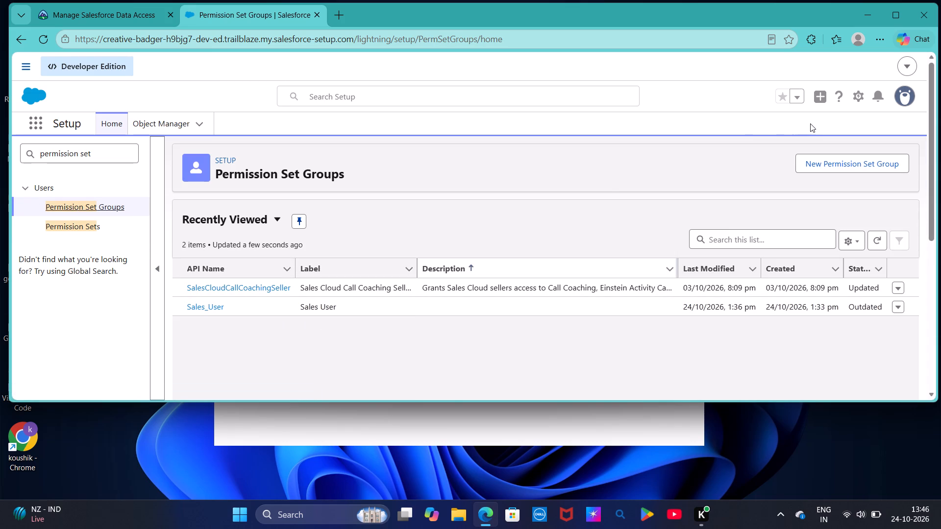
left_click(802, 161)
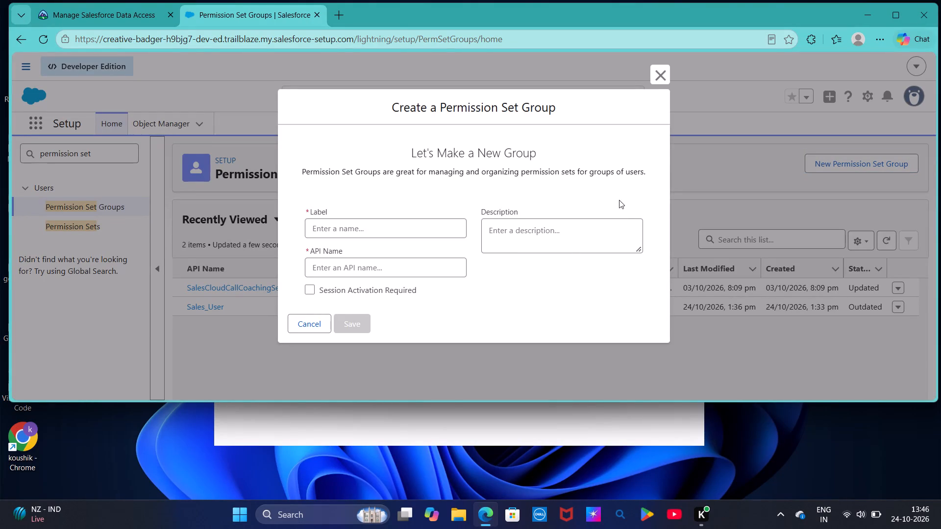
left_click(665, 71)
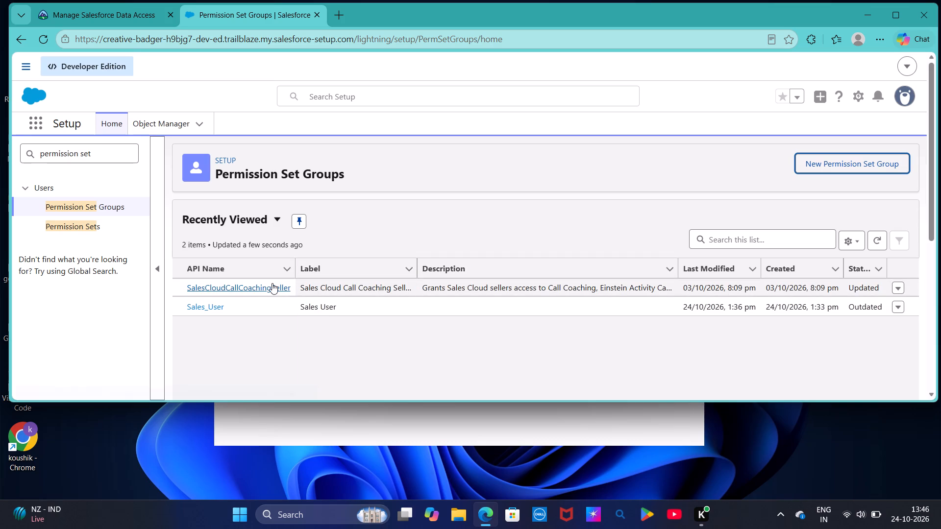
View the Sales User permission set group's overview and return to the Permission Set Groups list.
left_click(204, 308)
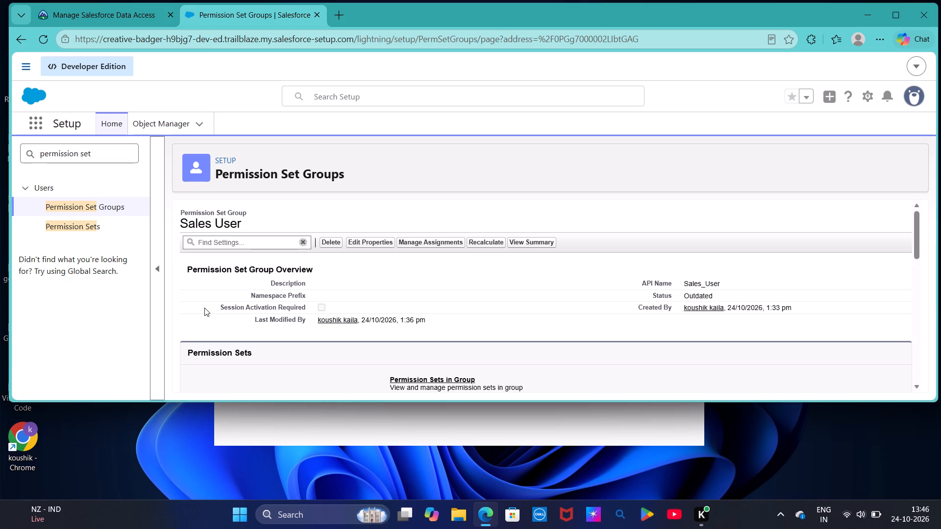
left_click(225, 162)
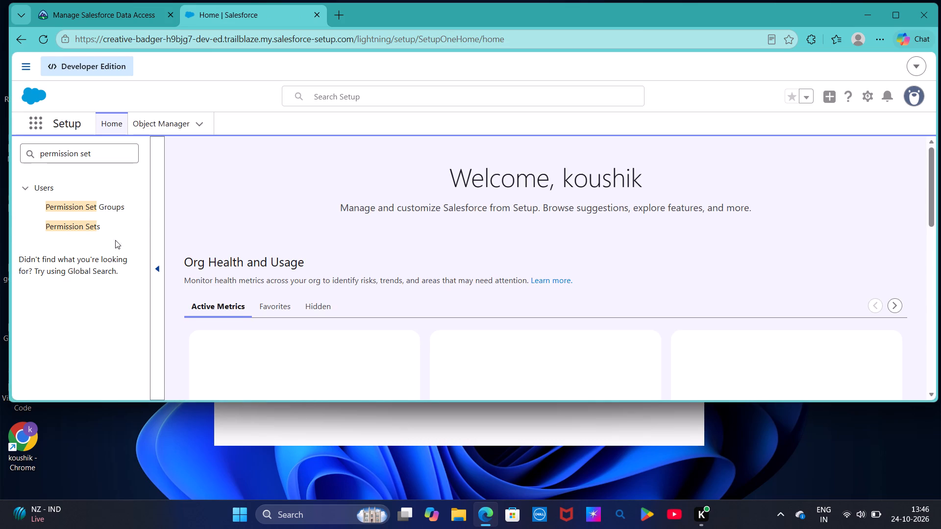
left_click(67, 211)
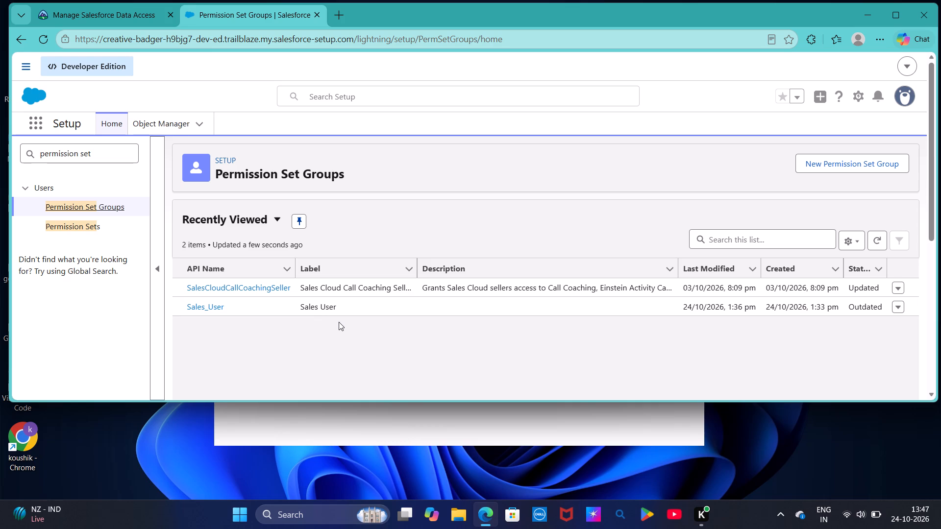
scroll(339, 322, "right", 2)
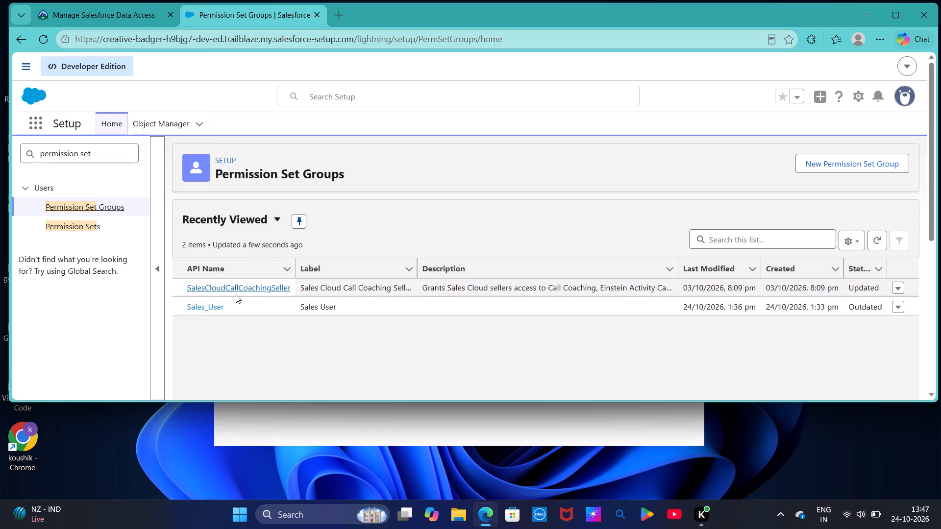
Start a new assignment for the Sales User permission set group and examine the users available to assign.
left_click(215, 306)
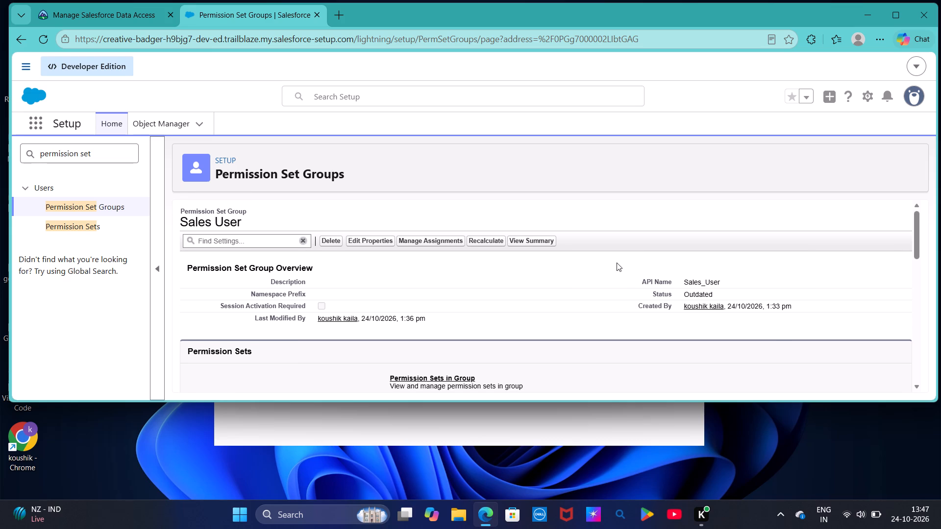
left_click(433, 245)
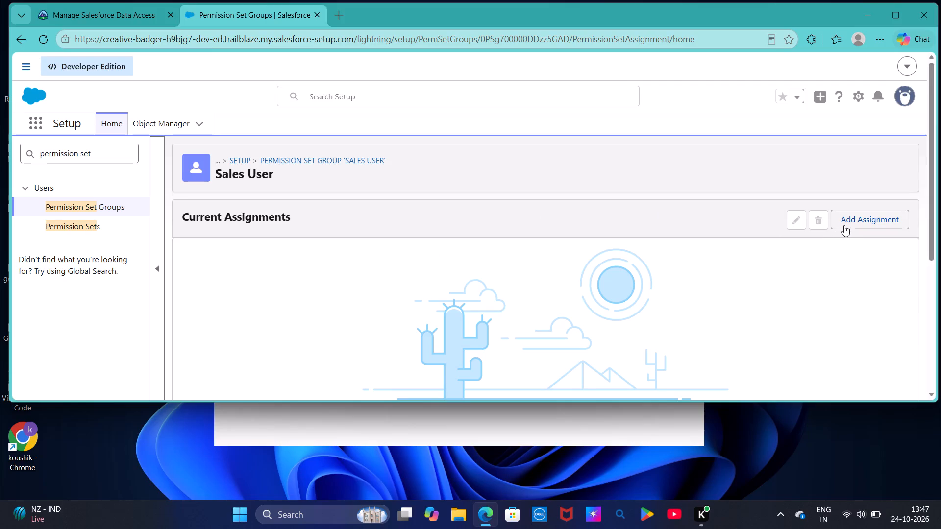
left_click(844, 226)
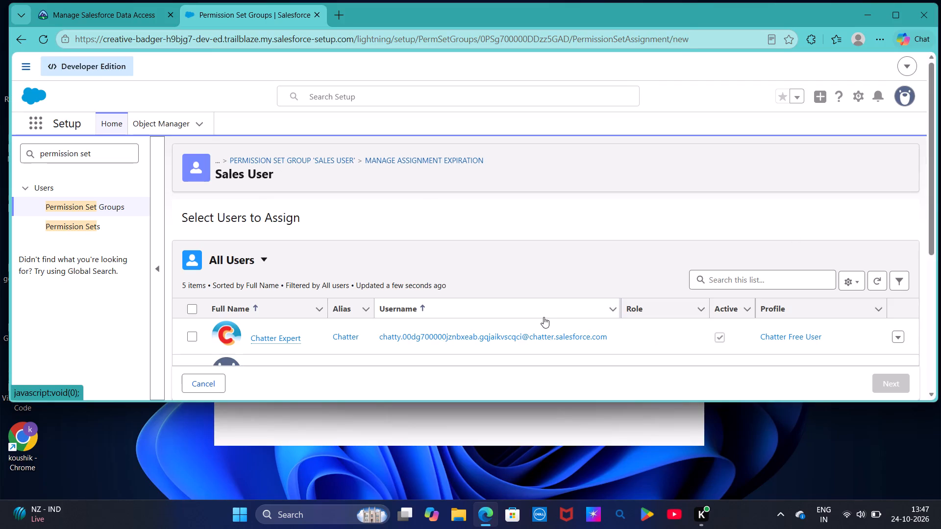
scroll(544, 317, "down", 6)
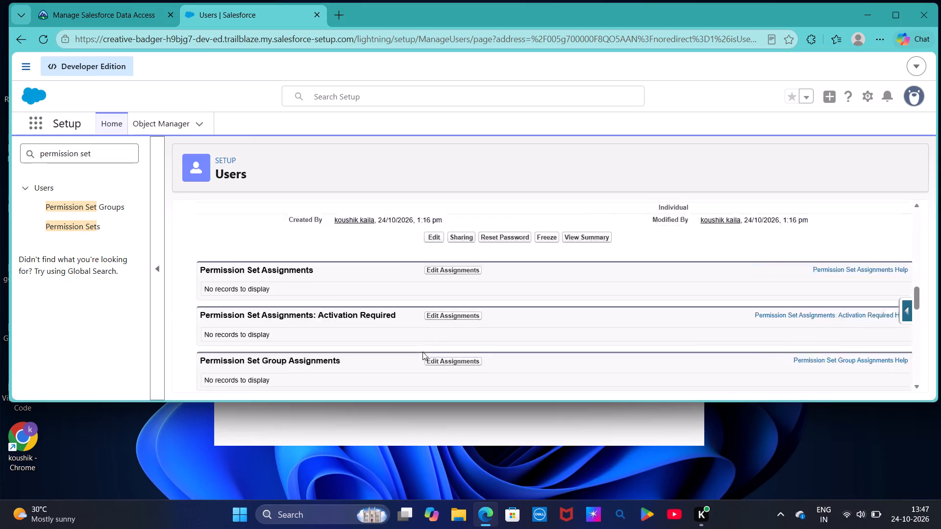
scroll(422, 352, "up", 2)
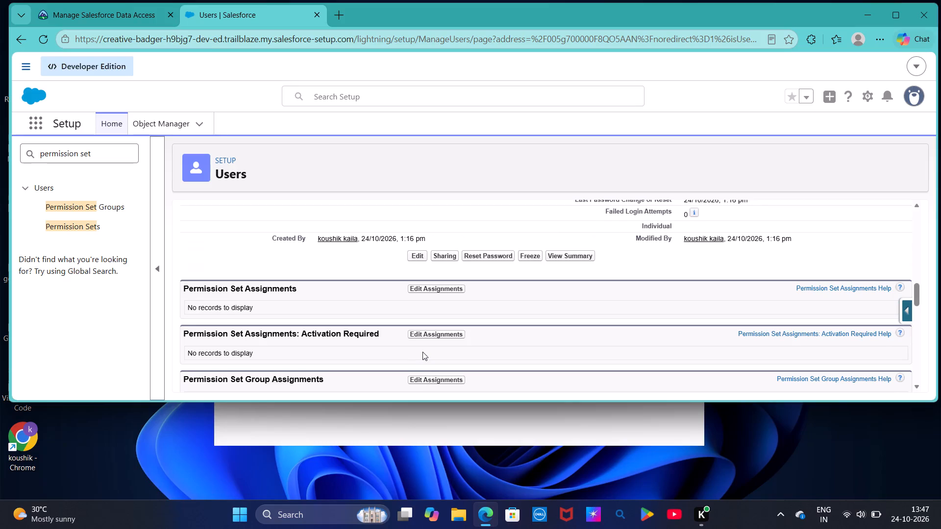
scroll(422, 352, "up", 7)
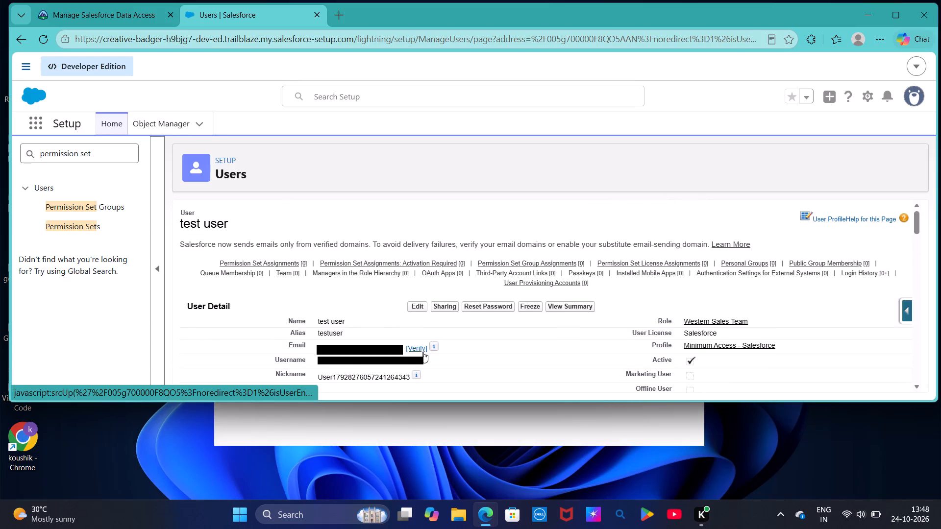
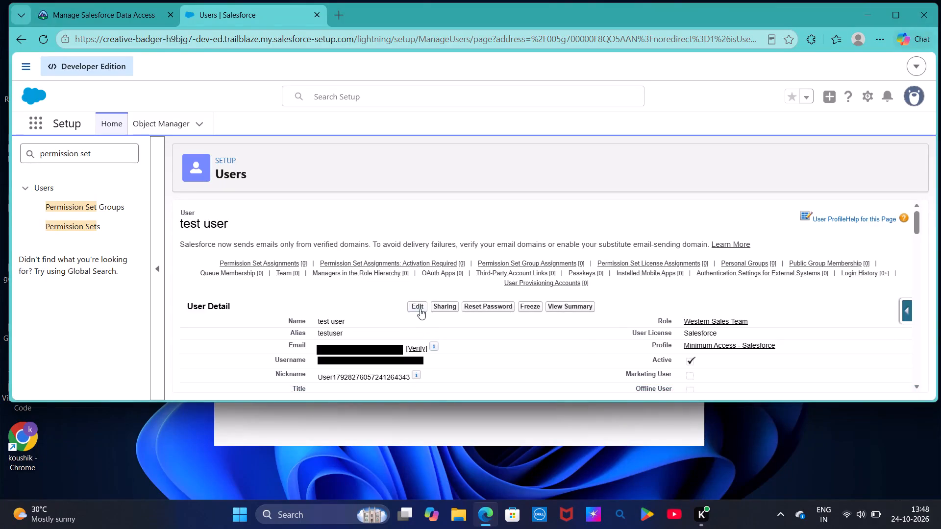
Open the test user's record for editing and look through its general, mailing address, locale and approver settings.
left_click(420, 309)
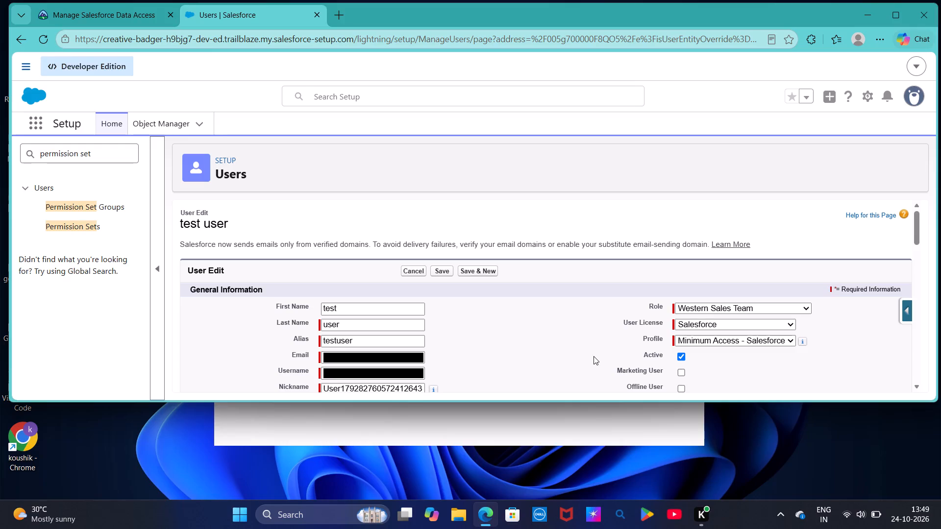
scroll(497, 356, "down", 4)
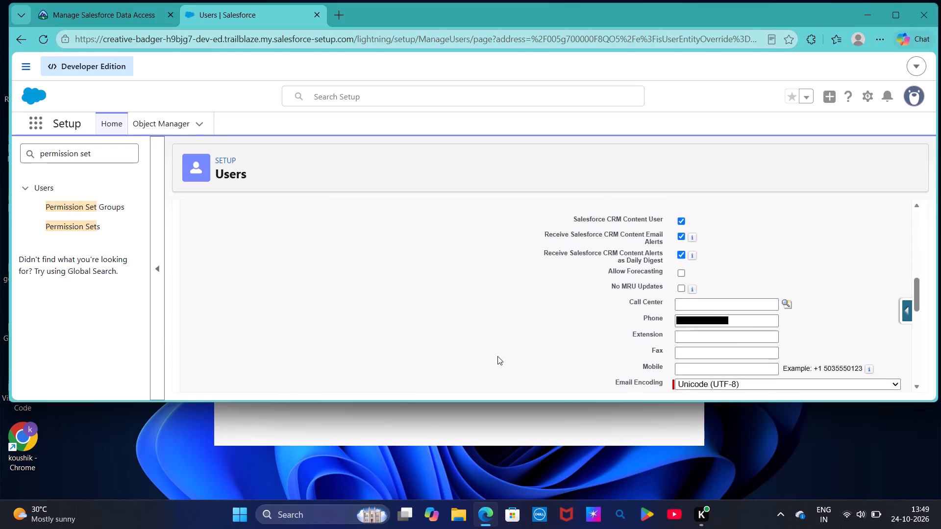
scroll(497, 356, "down", 6)
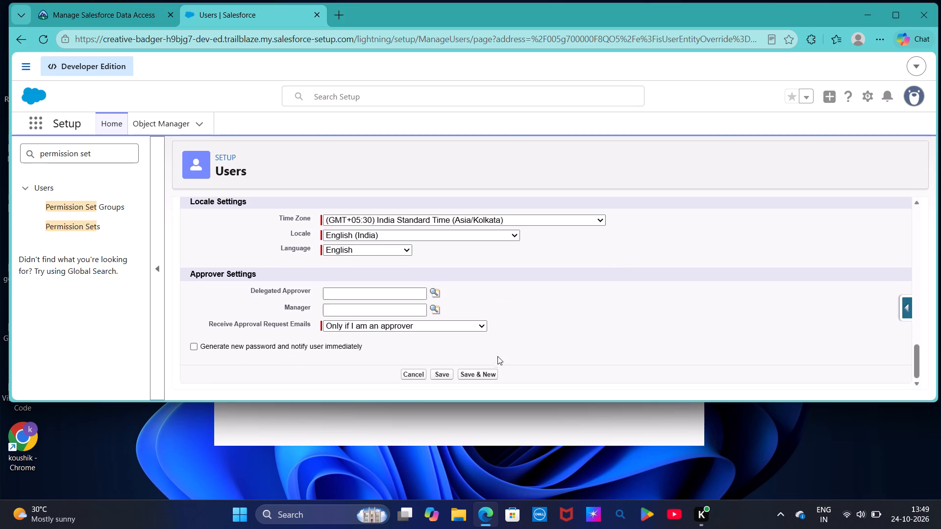
scroll(550, 337, "up", 2)
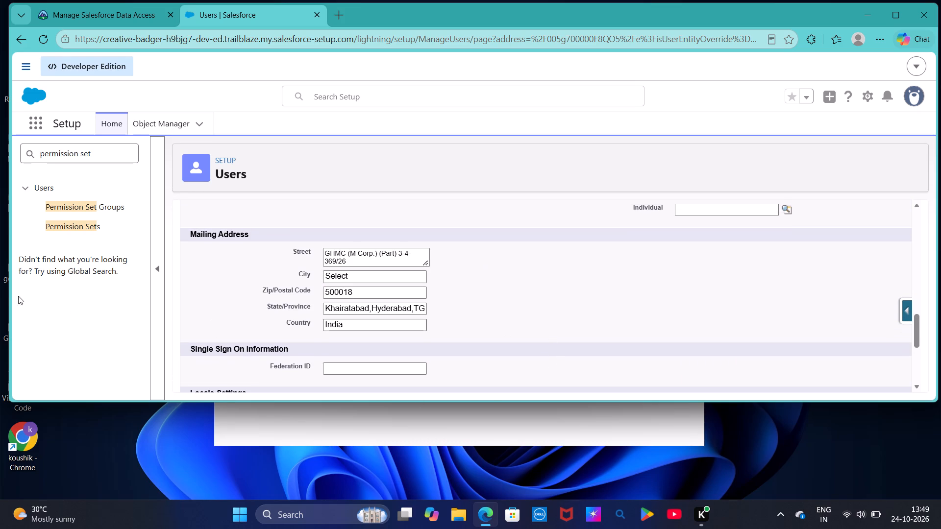
Open the Sales User permission set group from the Permission Set Groups list and examine its overview and permission sections.
left_click(122, 206)
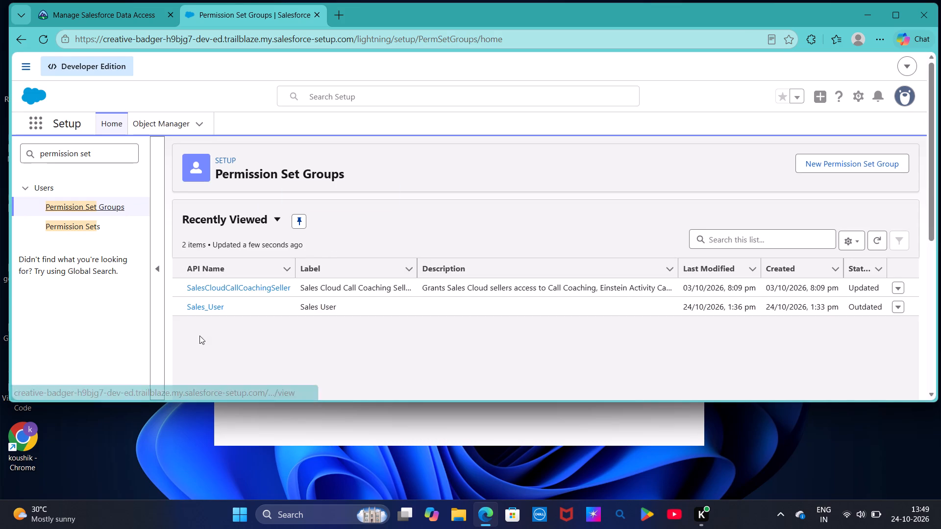
left_click(205, 313)
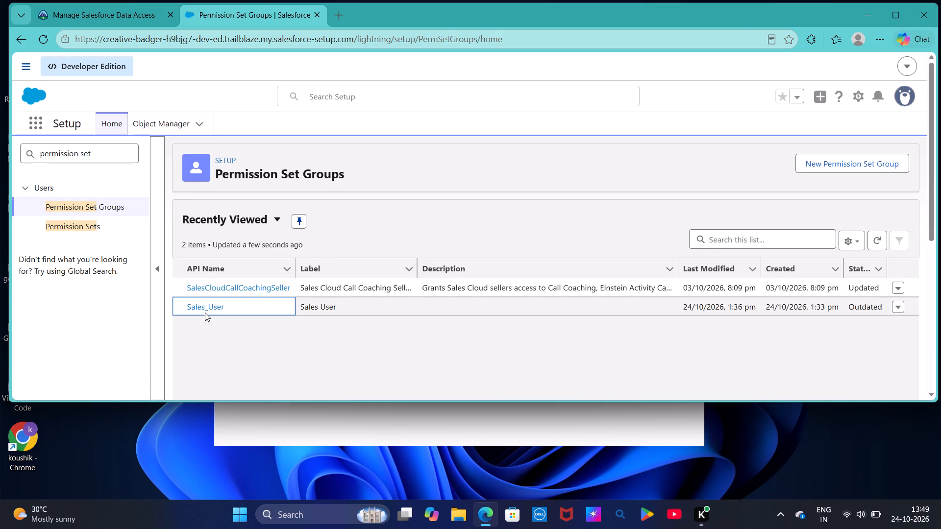
left_click(209, 306)
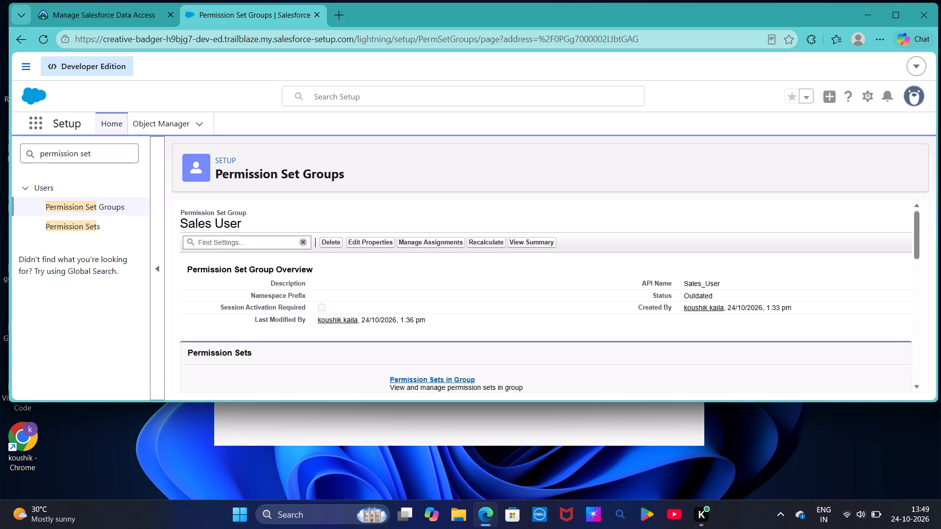
scroll(411, 400, "down", 6)
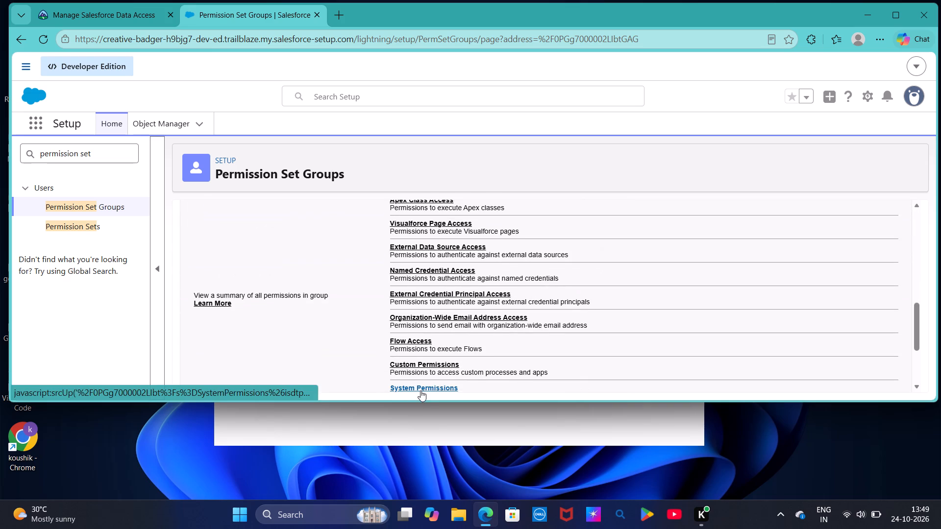
scroll(421, 390, "down", 2)
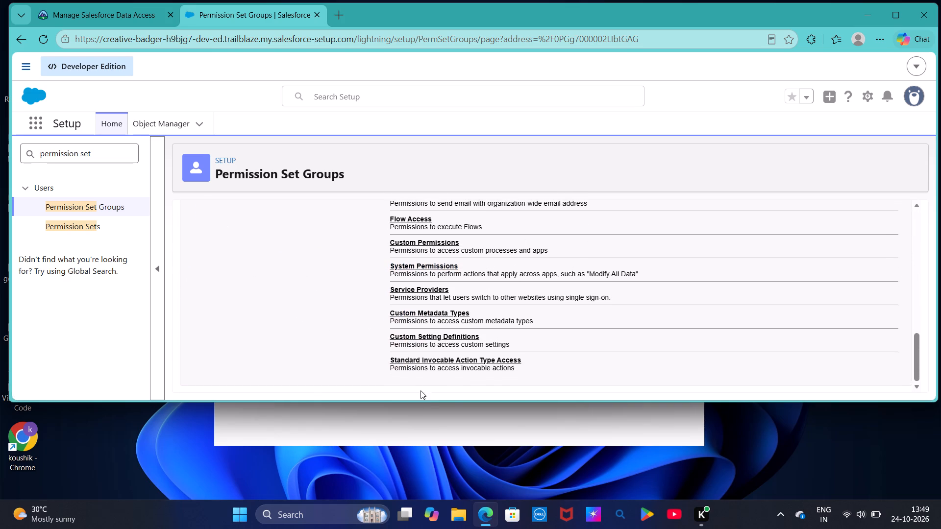
scroll(421, 390, "up", 10)
Start a new assignment for the Sales User permission set group and open the test user's record from the assignable users.
left_click(432, 244)
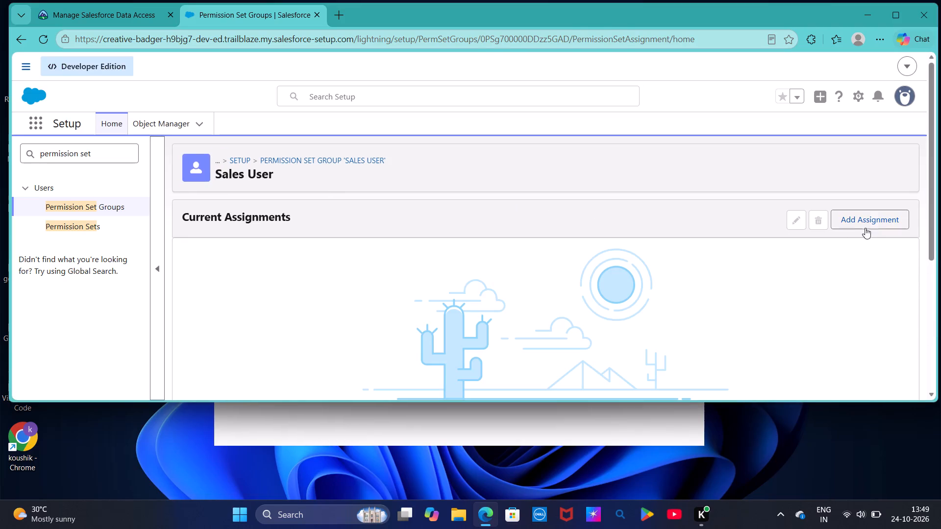
left_click(868, 224)
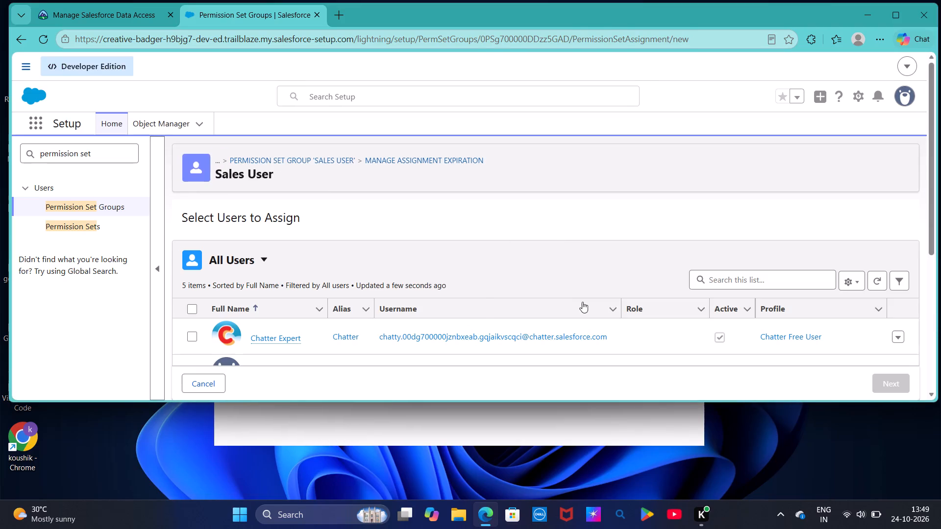
scroll(481, 303, "down", 5)
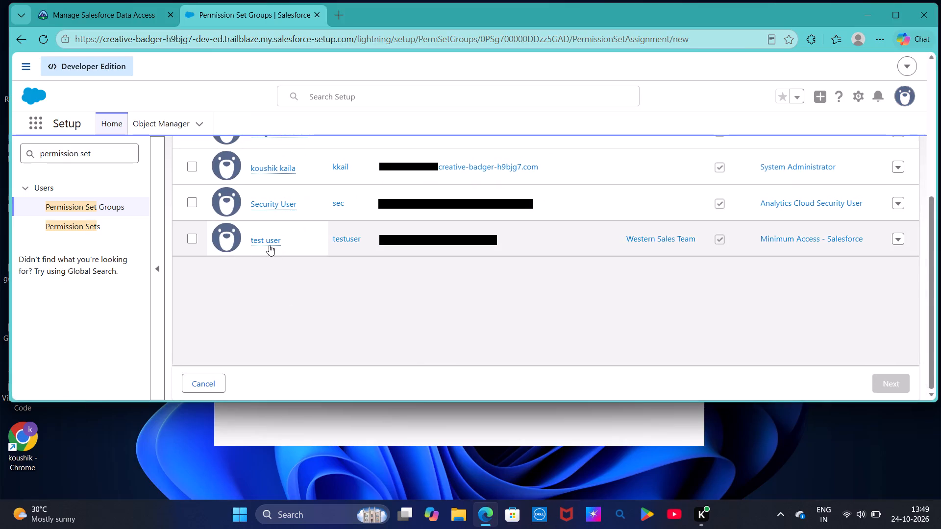
left_click(265, 240)
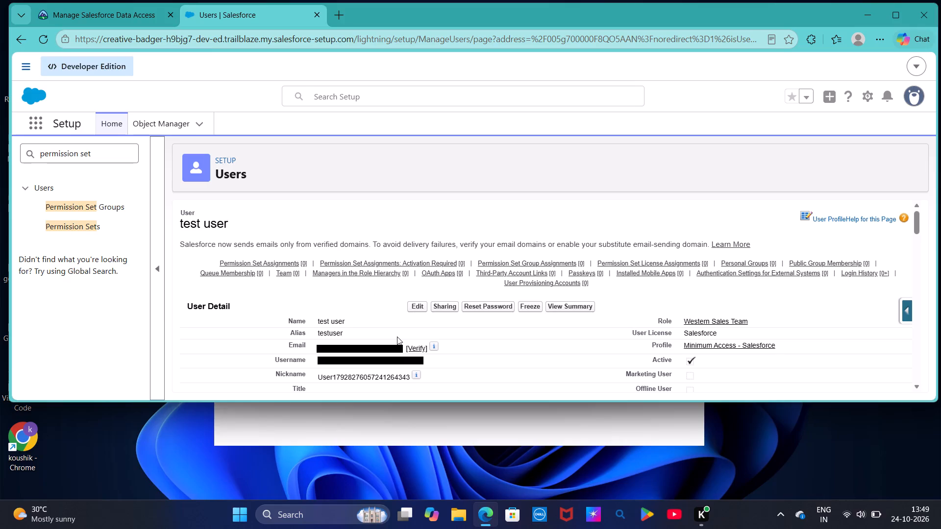
Edit the test user's permission set group assignments, enable the Sales User group and save.
left_click(543, 260)
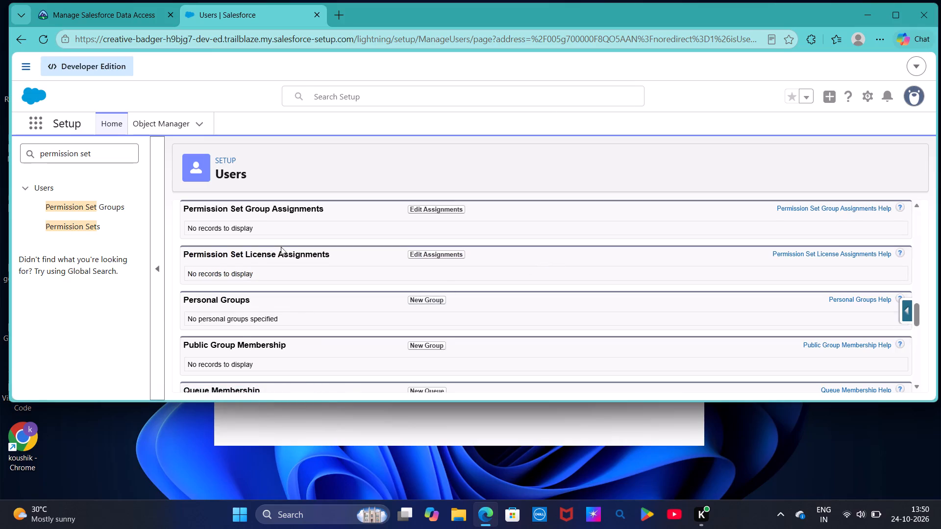
left_click(430, 209)
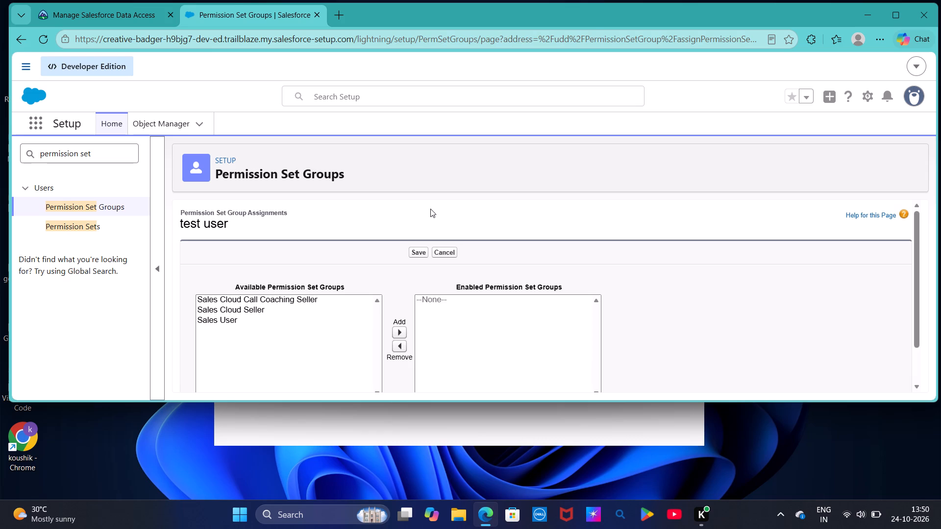
scroll(434, 334, "down", 1)
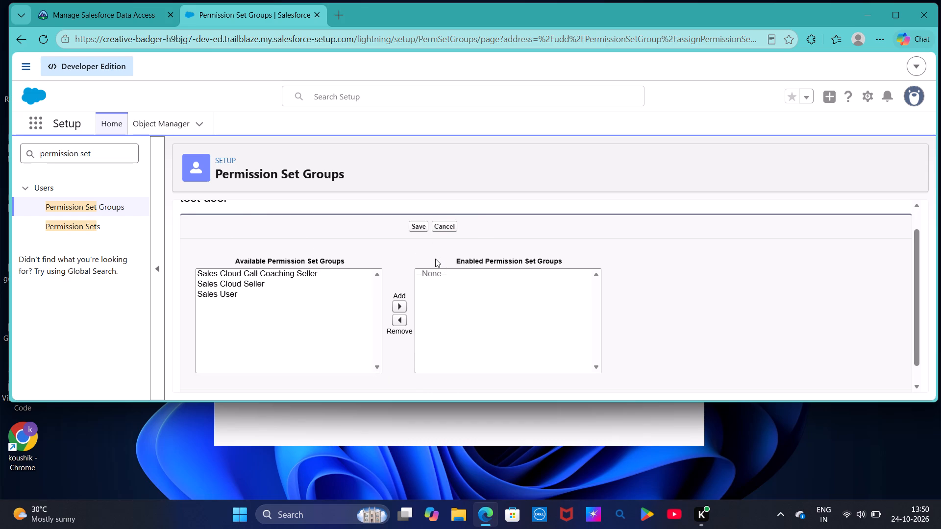
scroll(435, 259, "up", 1)
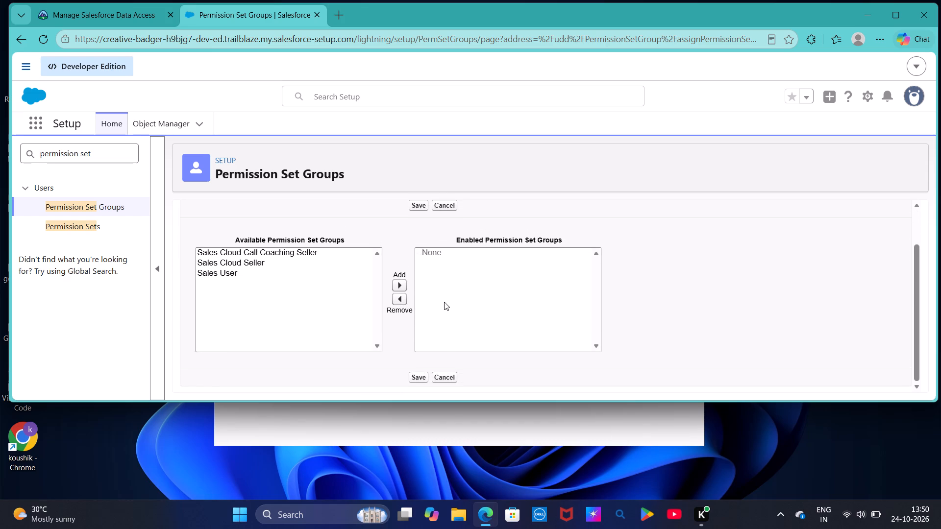
scroll(448, 303, "up", 2)
scroll(448, 303, "down", 1)
left_click(212, 275)
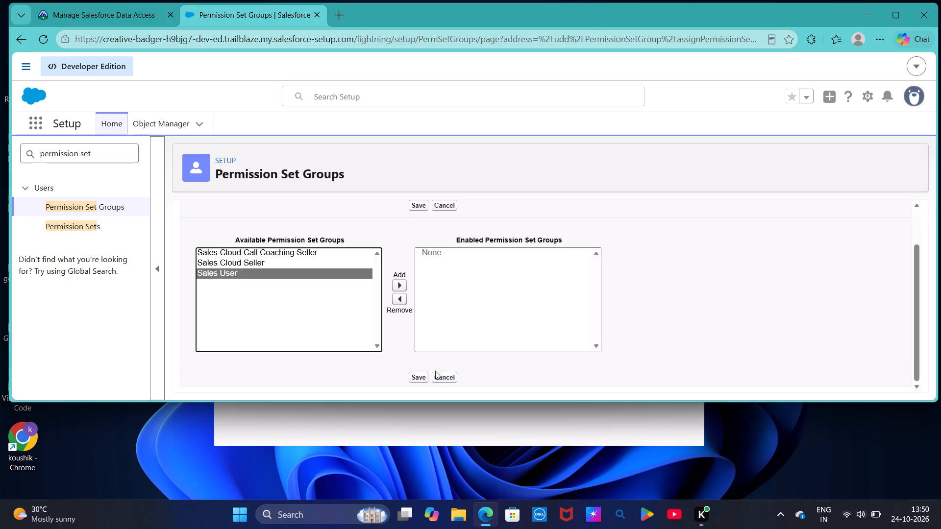
left_click(400, 285)
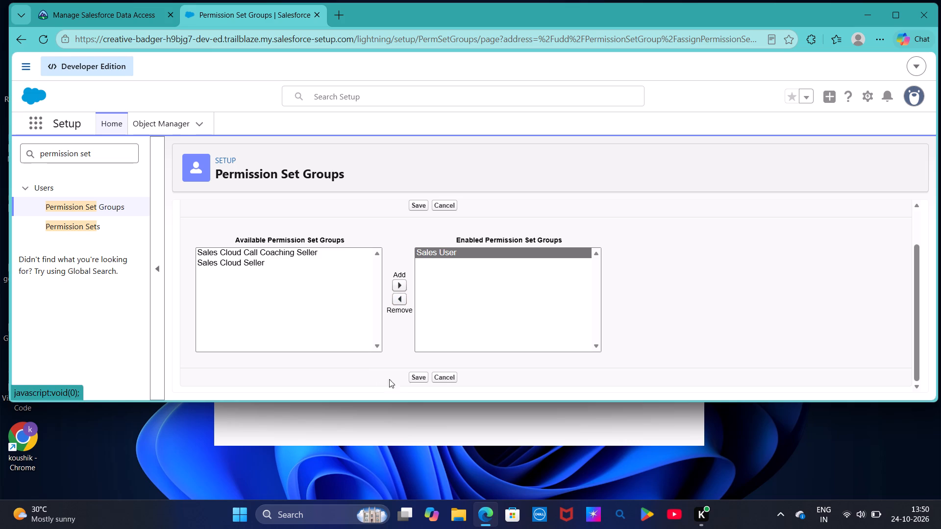
left_click(415, 374)
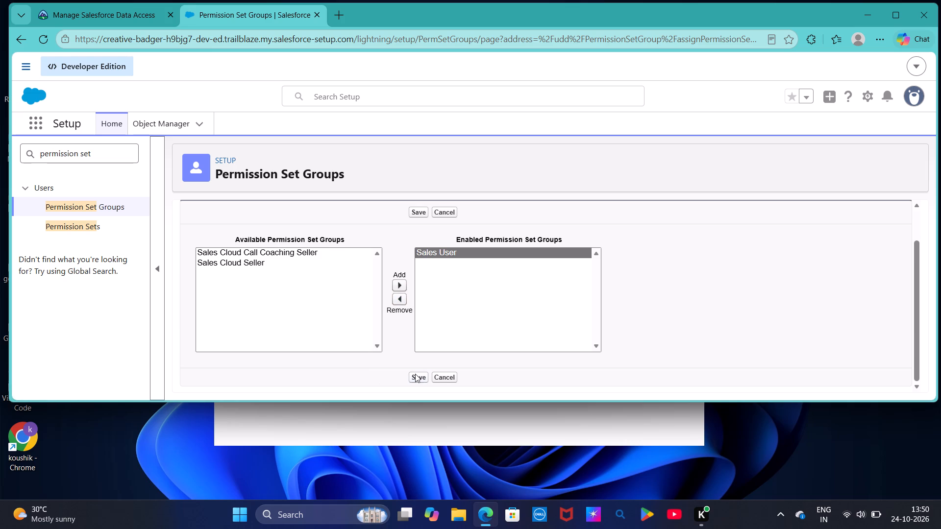